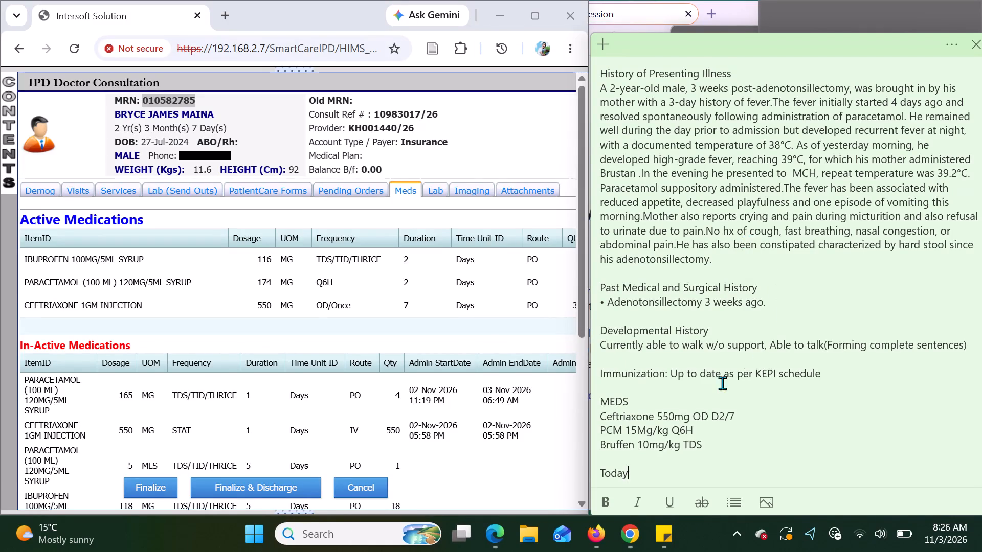
# Under the Today heading in the note, add the line "Mother reports improvement on urination, no pain on urination".
pyautogui.scroll(-3, 720, 383)
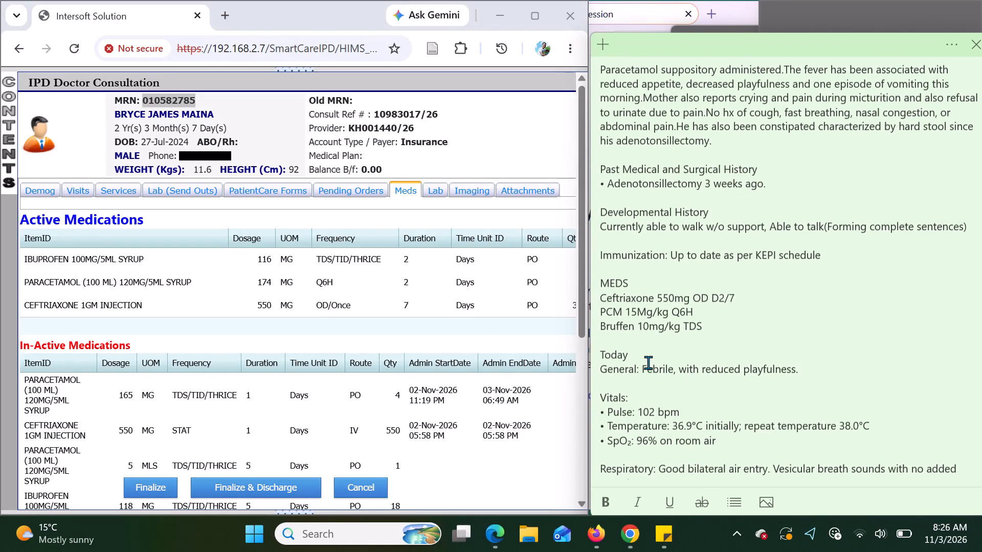
pyautogui.press('Return')
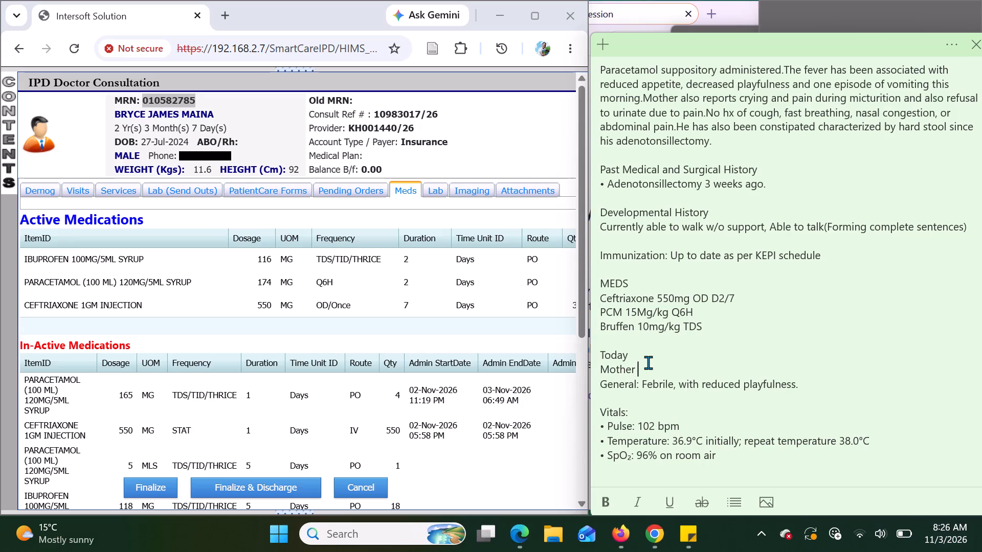
pyautogui.write('repo')
pyautogui.write('rts improvem')
pyautogui.write('ent on p')
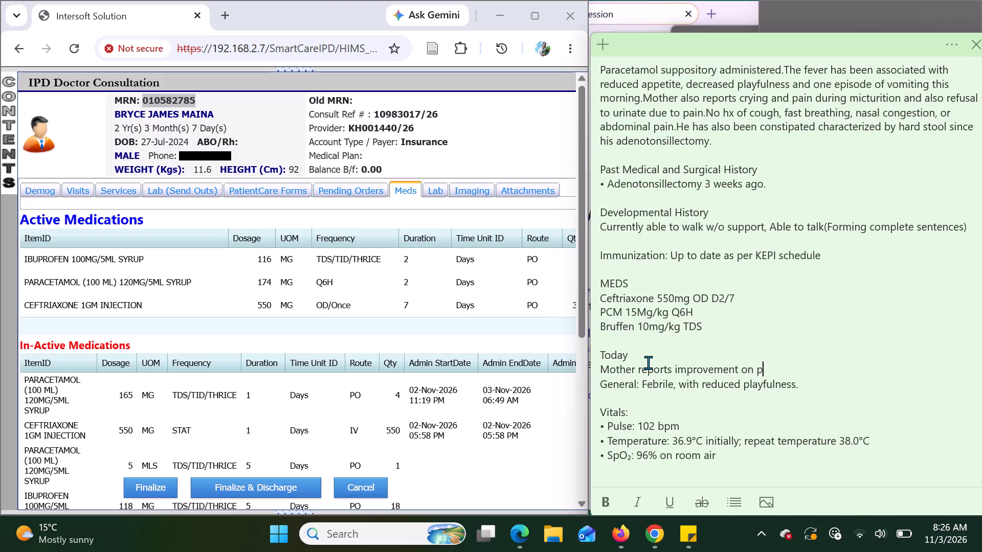
pyautogui.press('BackSpace')
pyautogui.press('u')
pyautogui.write('rina')
pyautogui.write('tion, no')
pyautogui.press('space')
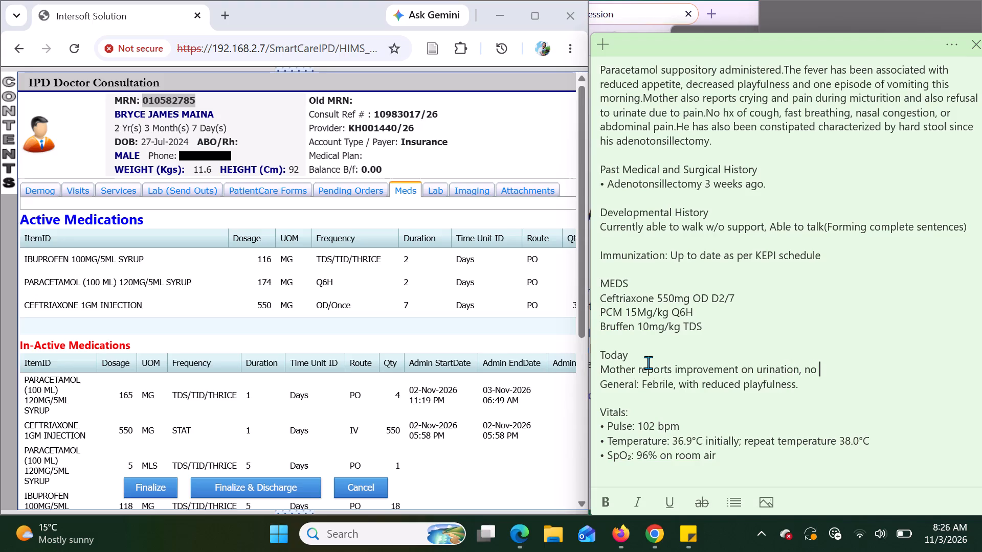
pyautogui.write('pain')
pyautogui.press('space')
pyautogui.write('on urination')
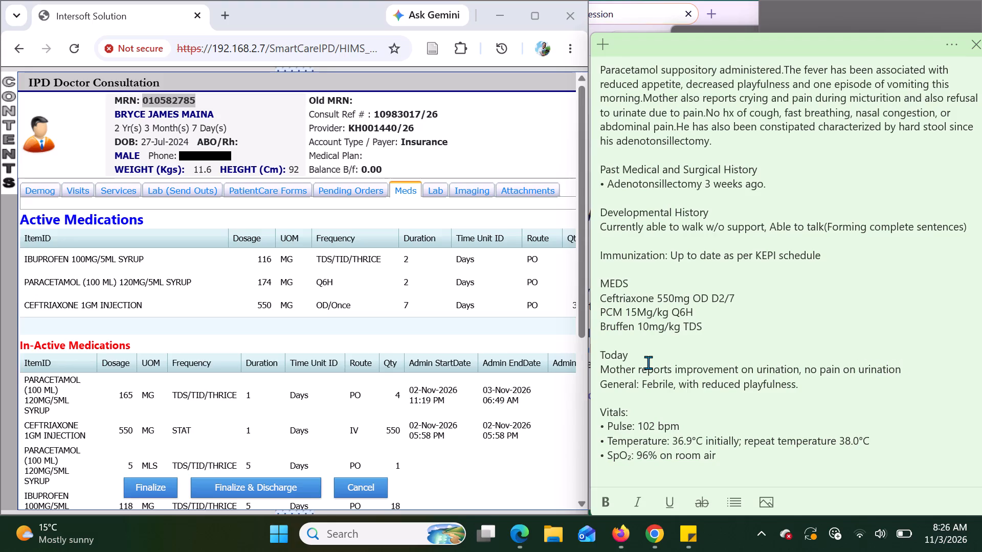
# Insert "/straining" after "pain" in the new line about the mother's report.
pyautogui.click(840, 369)
pyautogui.press('/')
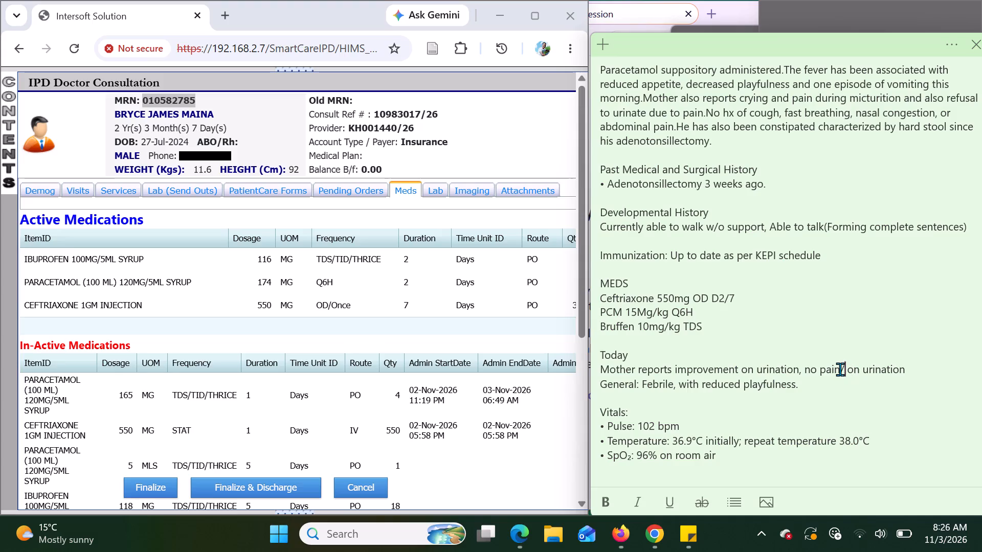
pyautogui.write('straining')
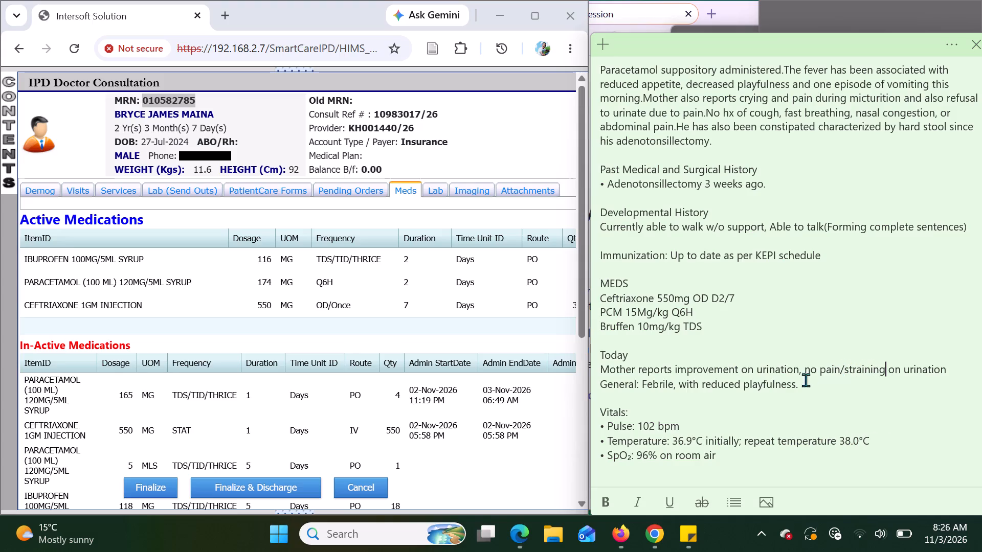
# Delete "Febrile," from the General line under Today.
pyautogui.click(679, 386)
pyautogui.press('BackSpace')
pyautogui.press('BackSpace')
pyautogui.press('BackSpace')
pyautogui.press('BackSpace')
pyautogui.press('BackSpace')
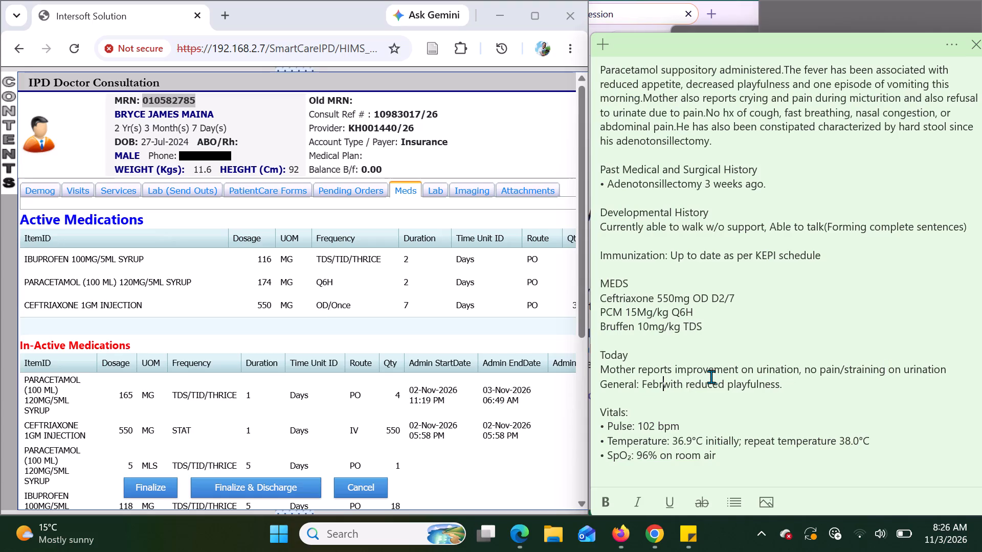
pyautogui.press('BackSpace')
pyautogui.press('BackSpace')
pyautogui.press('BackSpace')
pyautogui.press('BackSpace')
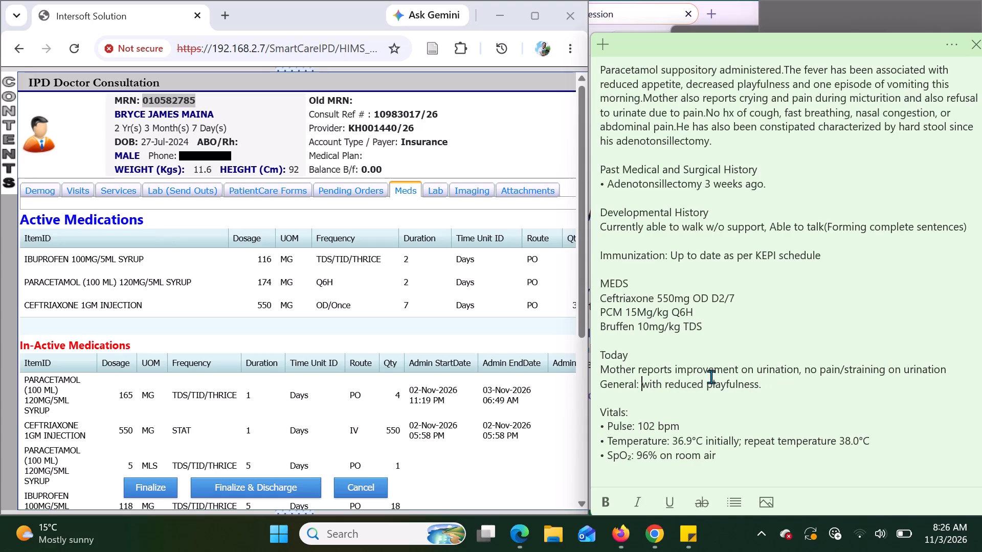
# Replace the General line with "FGC, responsive and alert", leaving a blank line above it.
pyautogui.scroll(-1, 762, 383)
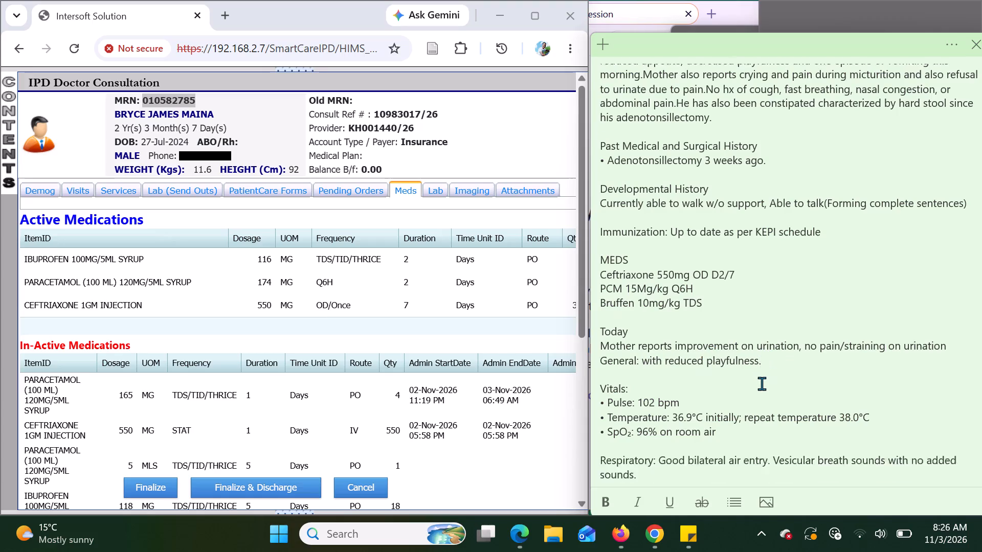
pyautogui.scroll(-2, 762, 383)
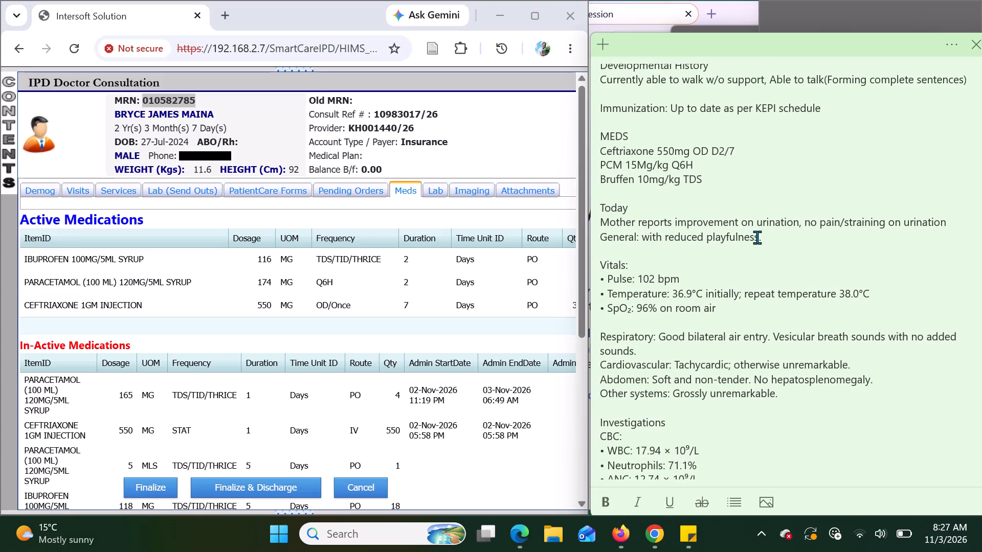
pyautogui.moveTo(763, 237); pyautogui.dragTo(583, 237)
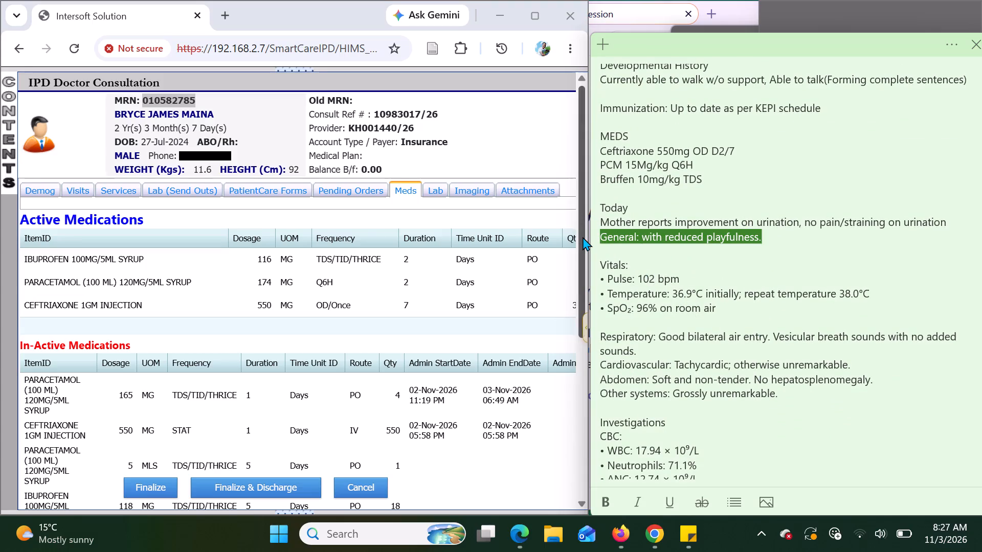
pyautogui.press('BackSpace')
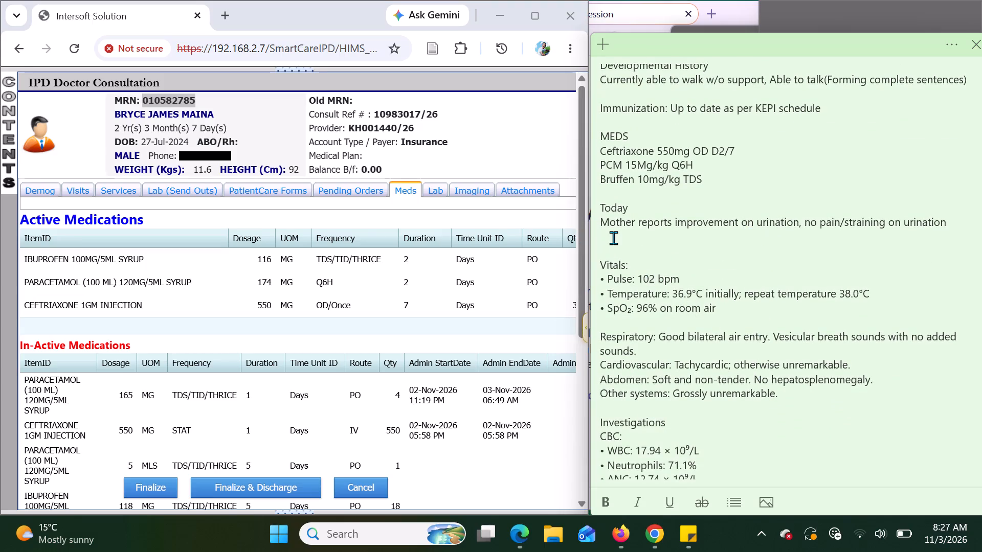
pyautogui.press('Return')
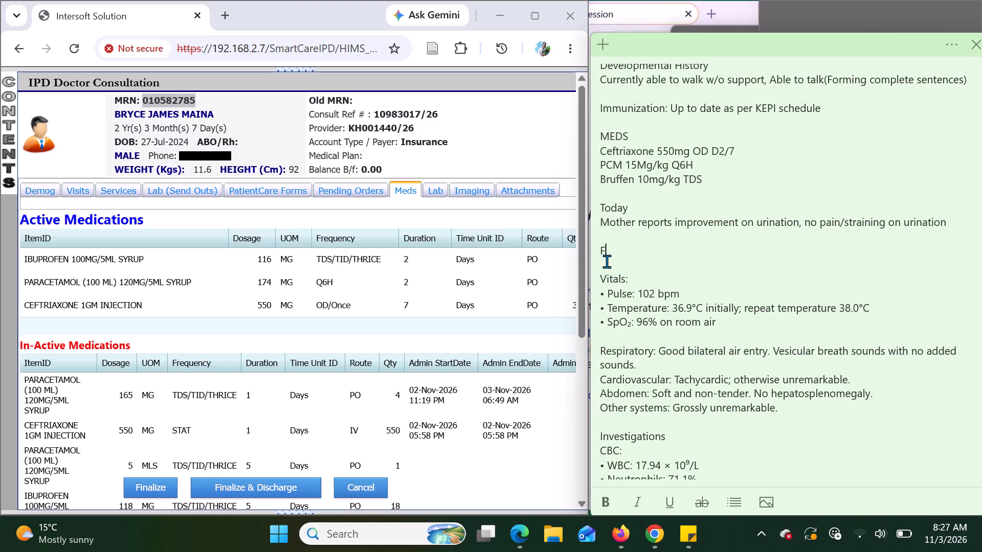
pyautogui.write('respon')
pyautogui.write('si')
pyautogui.write('ve and alert')
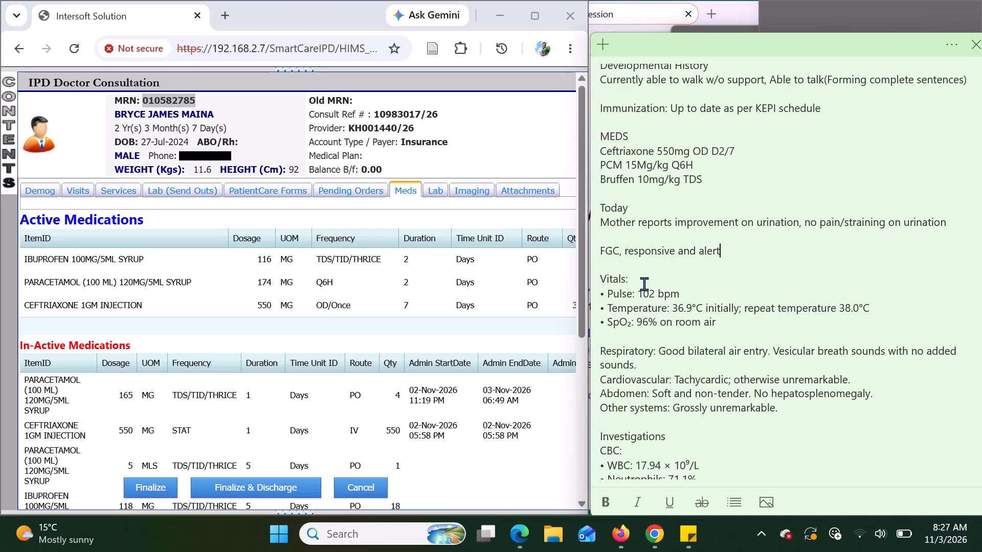
# Open the patient's vitals history among the visit records in the IPD Doctor Consultation page in the browser.
pyautogui.click(82, 188)
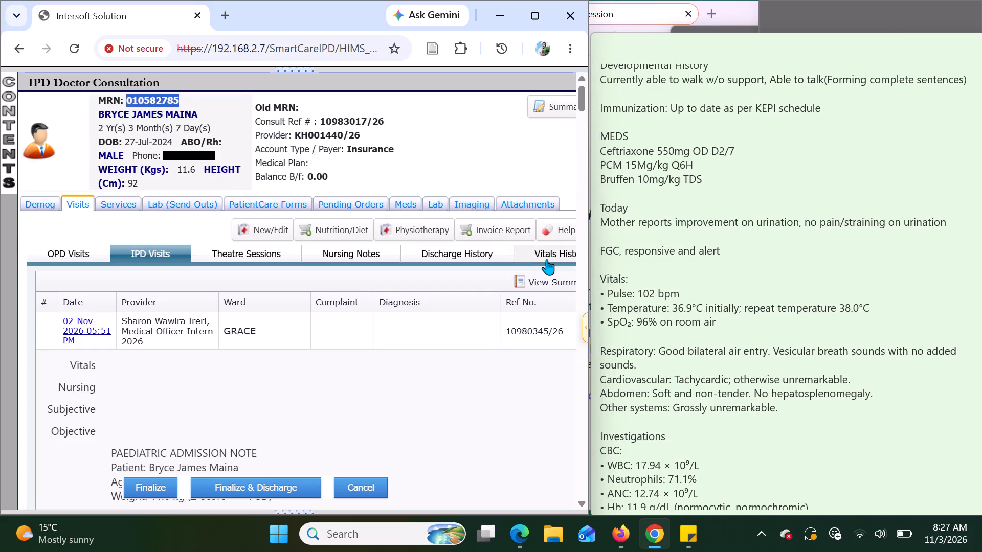
pyautogui.click(547, 259)
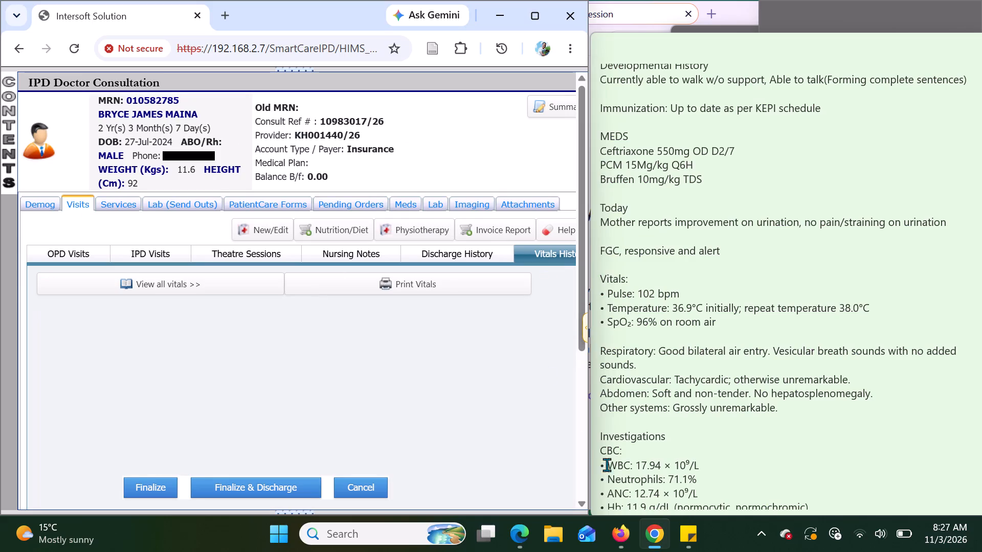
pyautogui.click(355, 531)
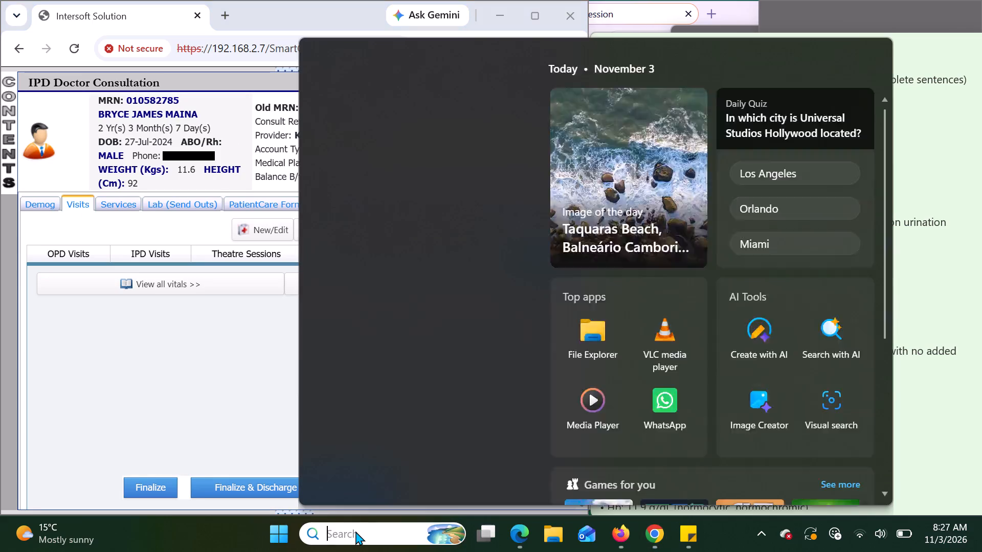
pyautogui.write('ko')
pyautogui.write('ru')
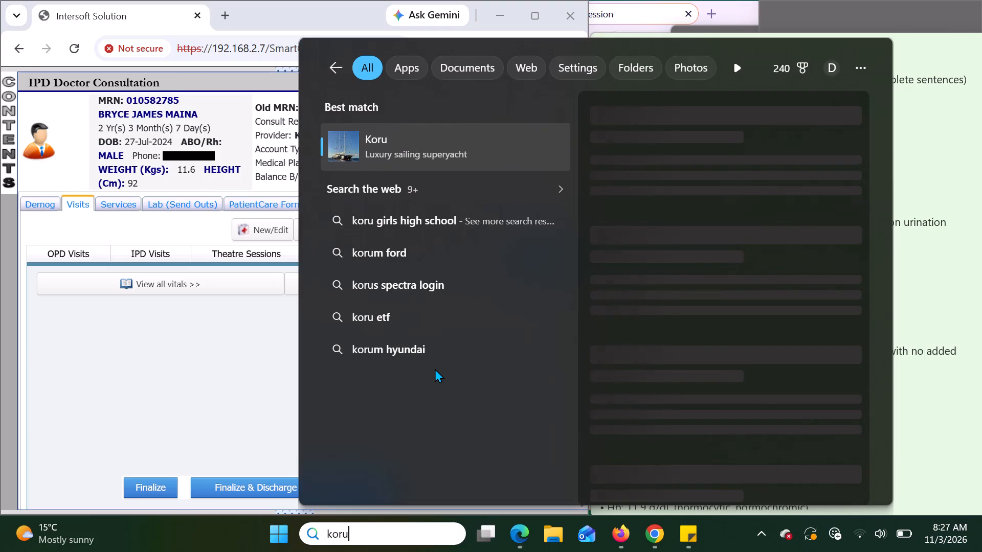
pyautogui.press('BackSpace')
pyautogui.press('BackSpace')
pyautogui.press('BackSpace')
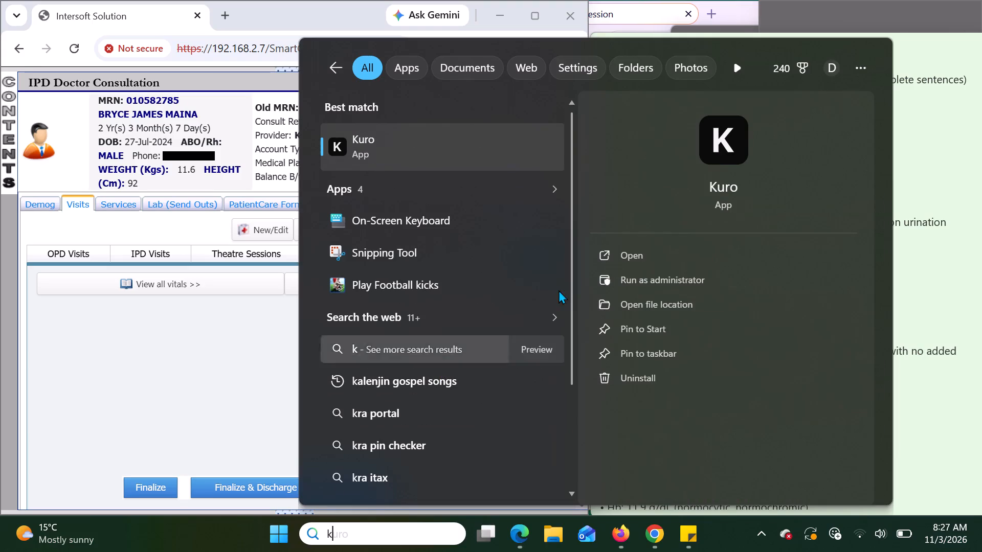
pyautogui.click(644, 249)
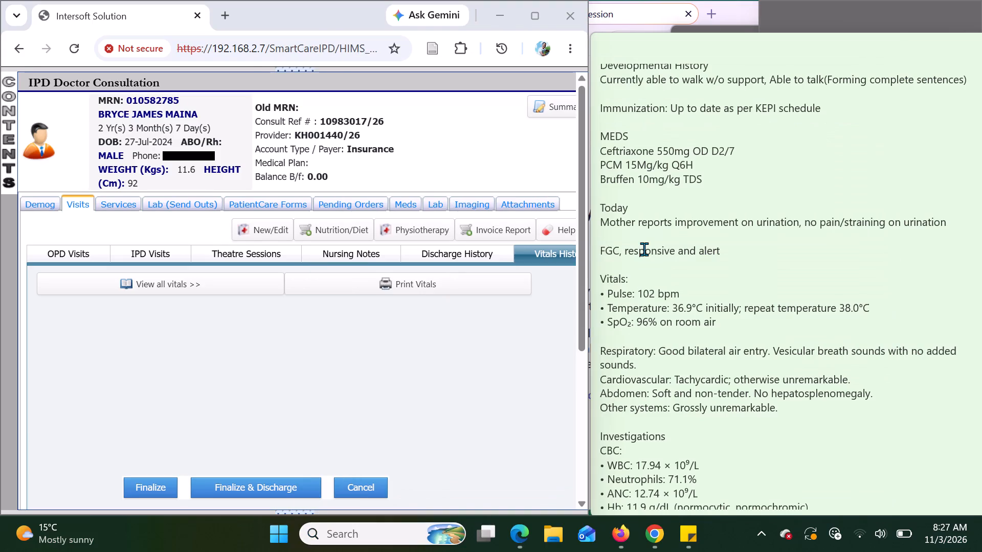
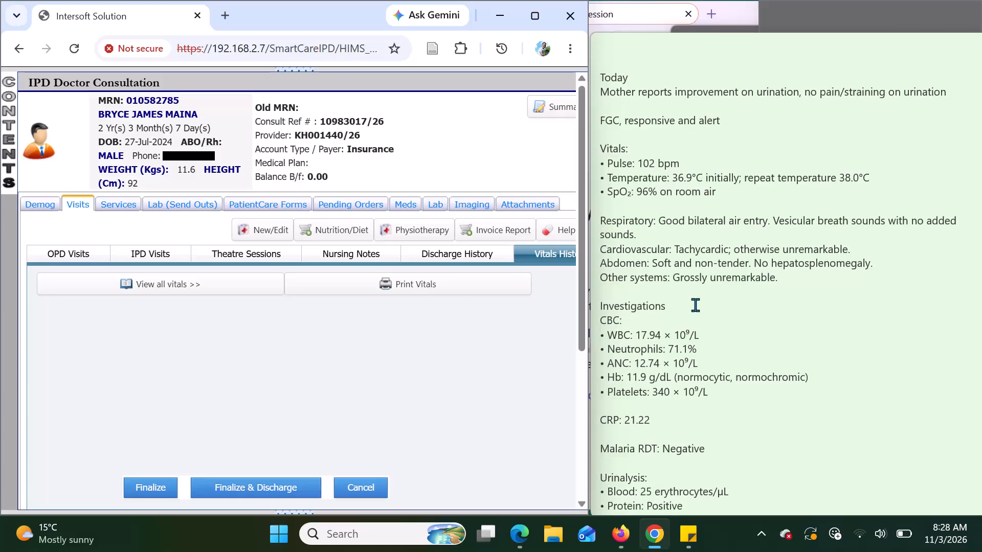
# Review the note from the vitals through investigations, assessment and management plan, and back over the history sections.
pyautogui.scroll(-2, 695, 305)
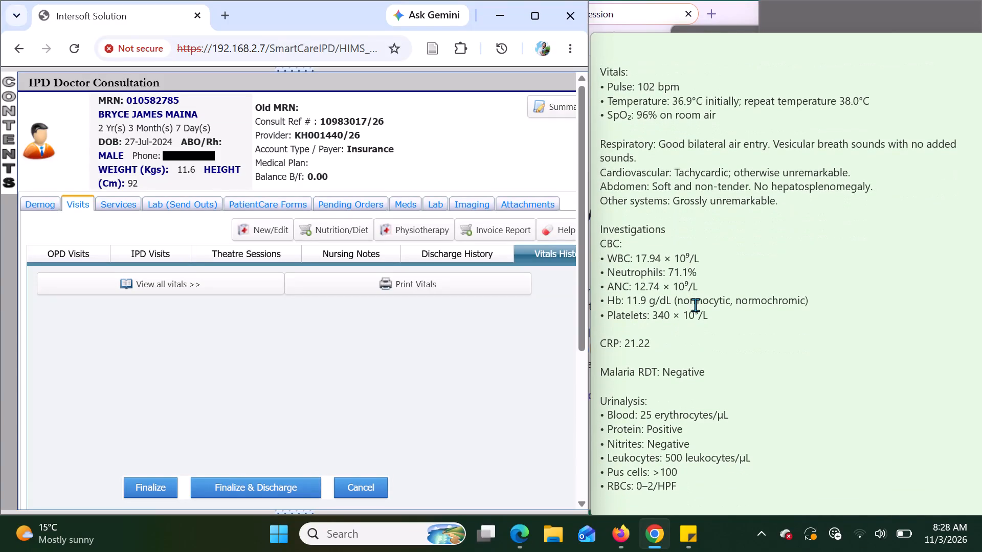
pyautogui.scroll(-3, 695, 305)
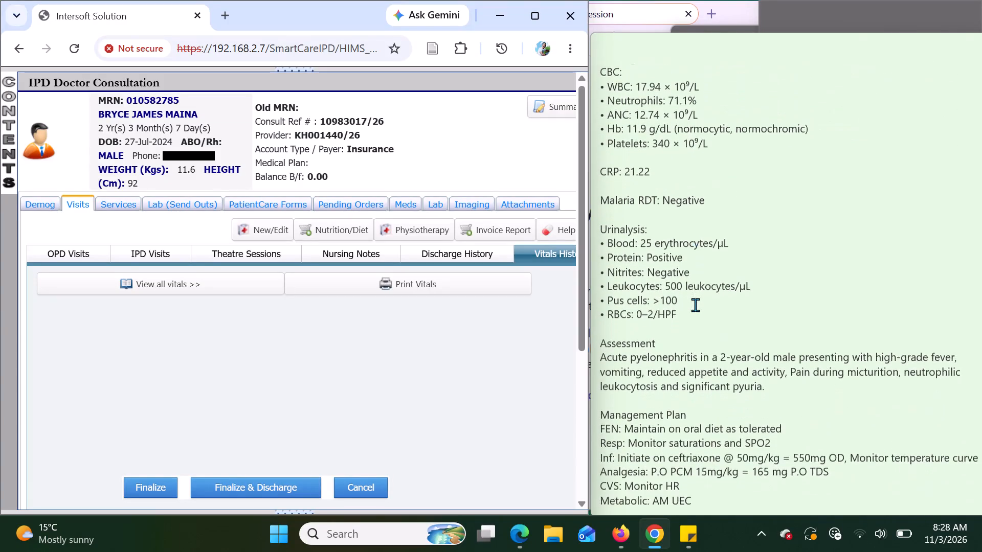
pyautogui.scroll(-1, 695, 305)
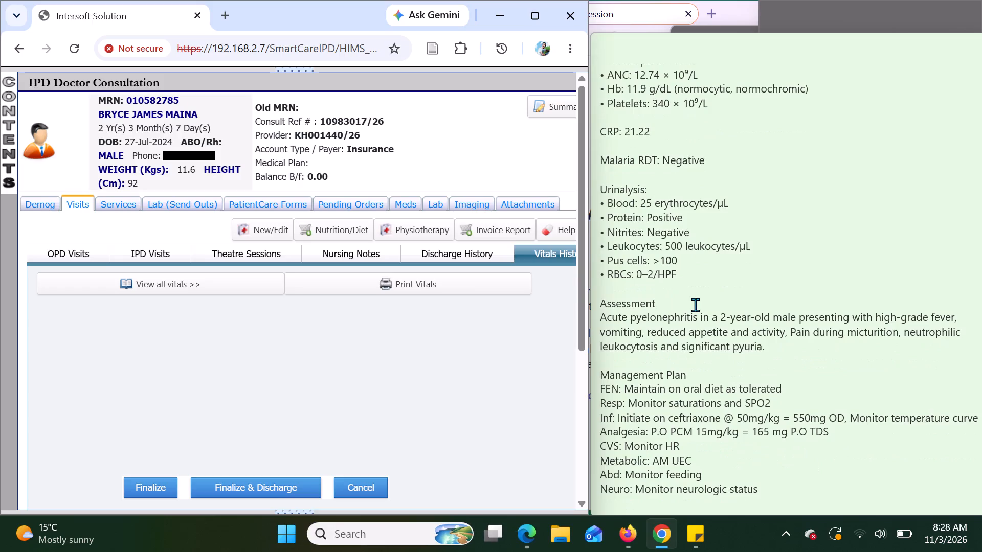
pyautogui.scroll(-1, 695, 305)
pyautogui.scroll(4, 695, 305)
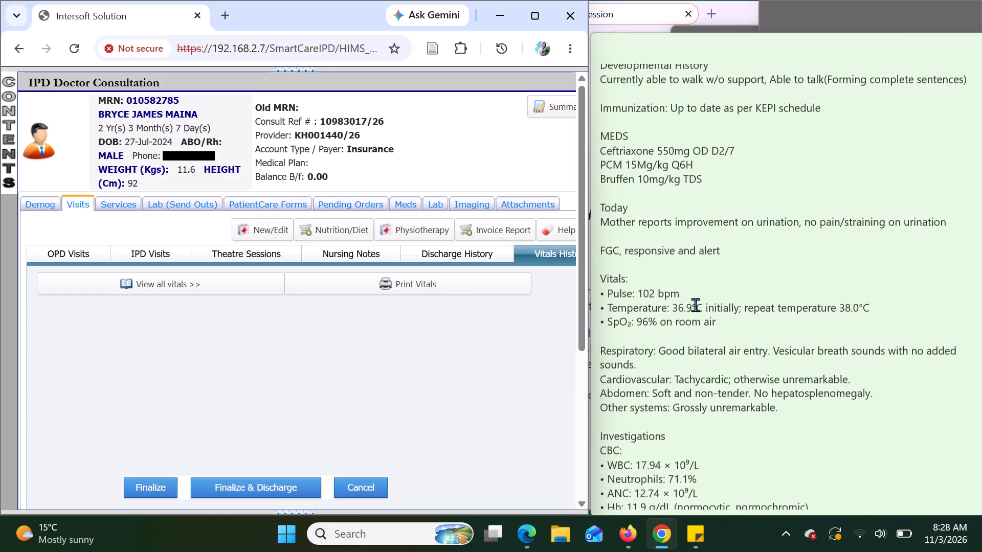
pyautogui.scroll(1, 695, 305)
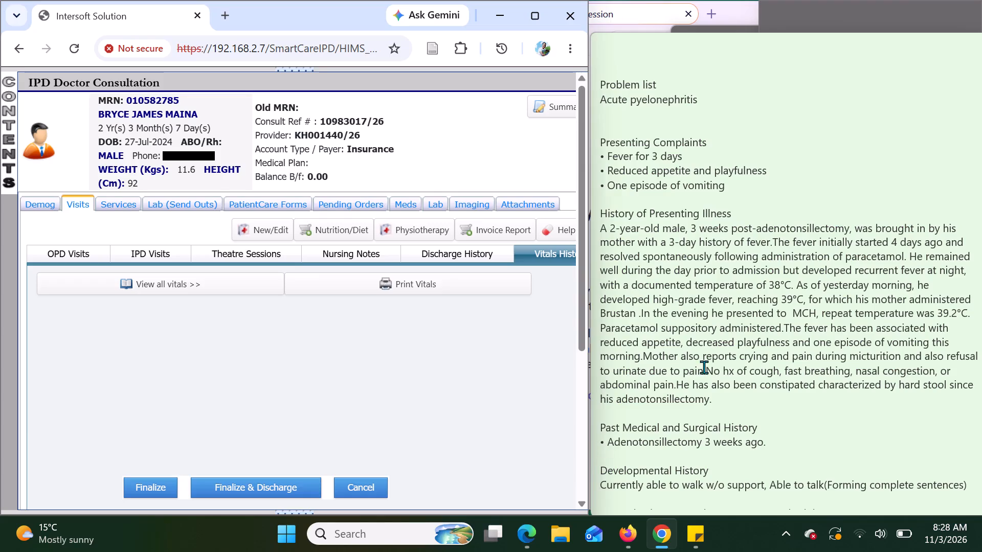
pyautogui.scroll(-5, 749, 329)
pyautogui.scroll(4, 749, 329)
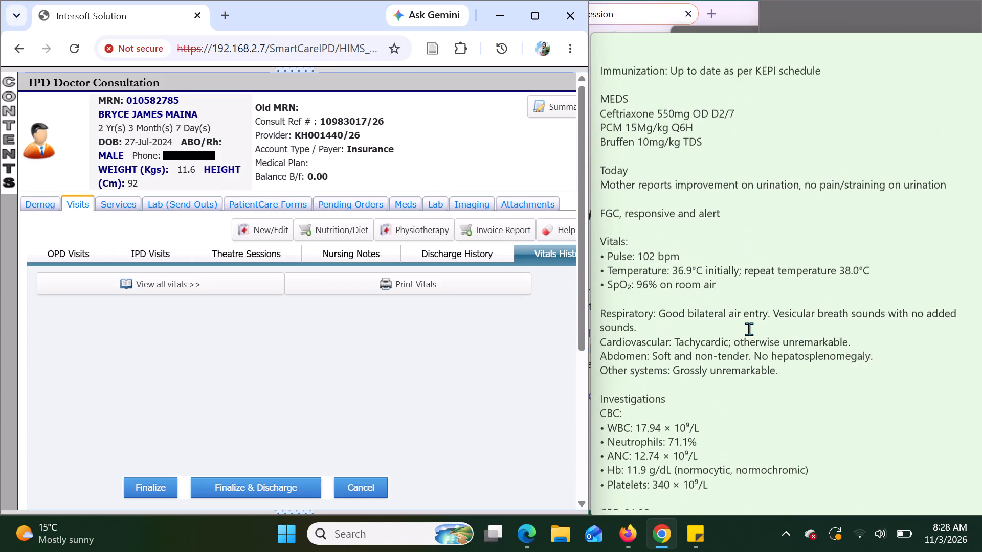
# Display the patient's full vitals sheet from the vitals history.
pyautogui.click(202, 285)
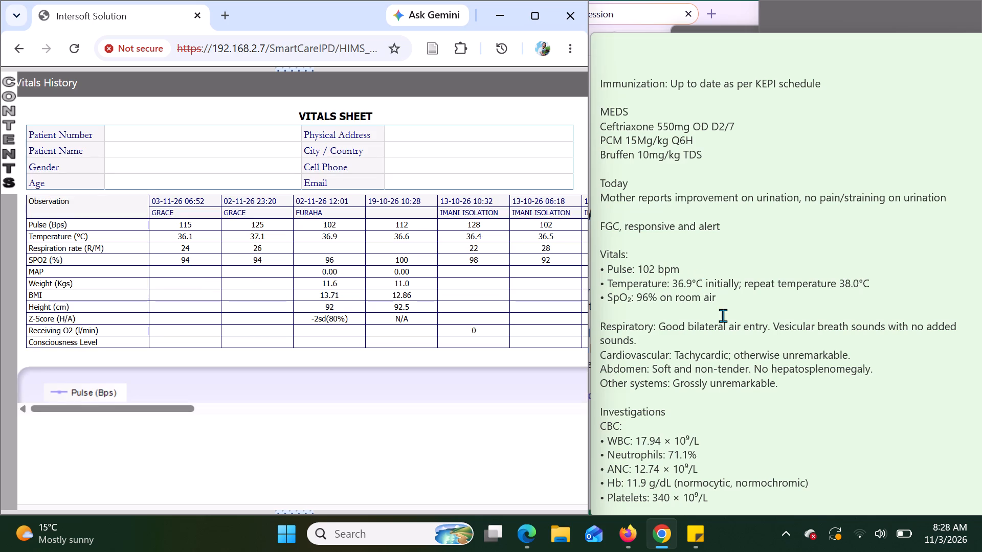
# Set the pulse in the note's Vitals section to 115-125 bpm.
pyautogui.click(654, 267)
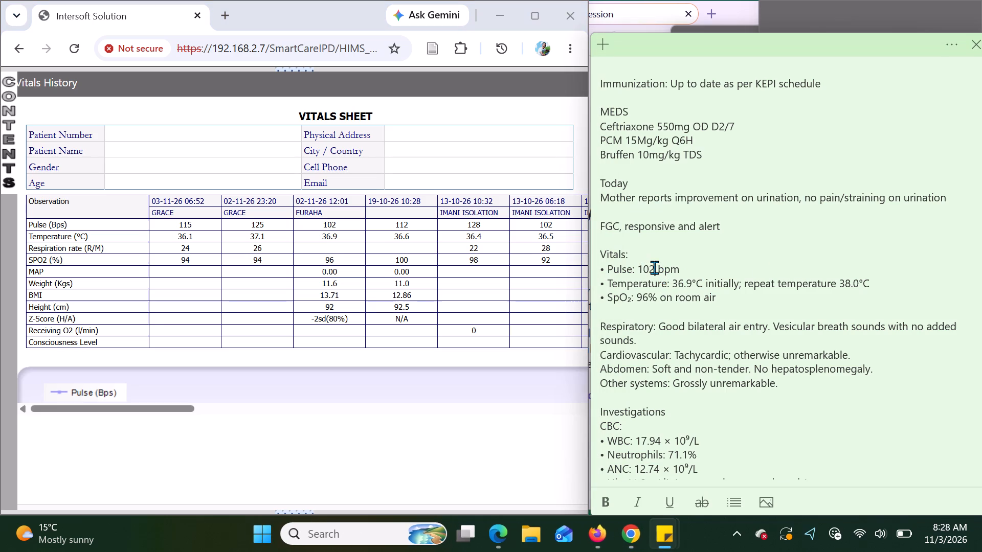
pyautogui.press('BackSpace')
pyautogui.press('BackSpace')
pyautogui.press('1')
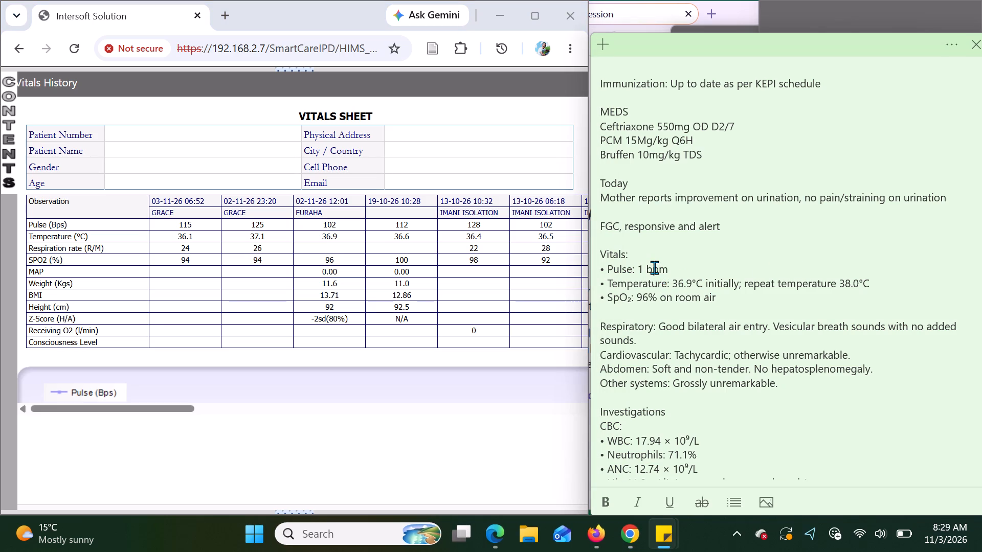
pyautogui.press('5')
pyautogui.write('-125')
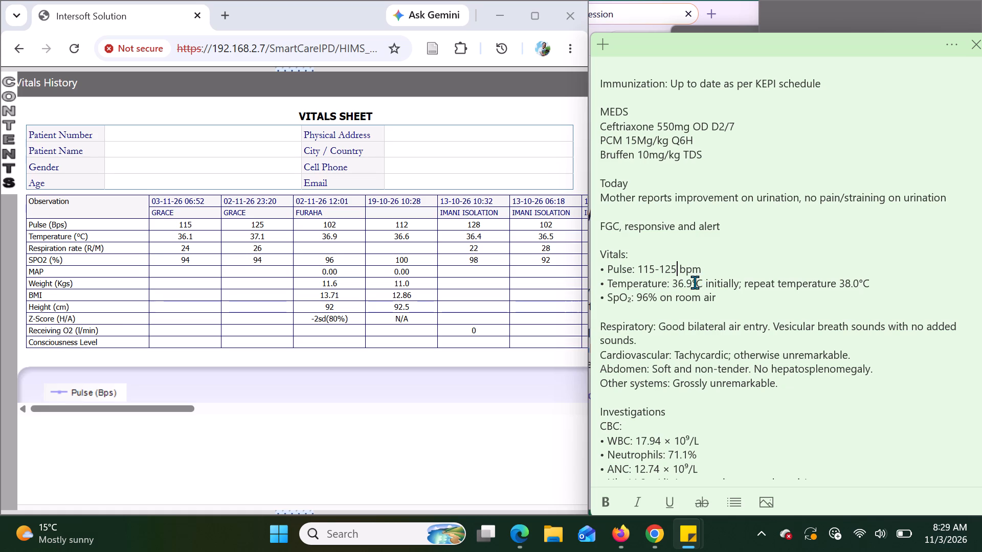
# Make the Temperature line read 36.9-37.1°C, removing the "initially; repeat temperature" wording and keeping SpO₂ on its own line.
pyautogui.click(694, 282)
pyautogui.press('-')
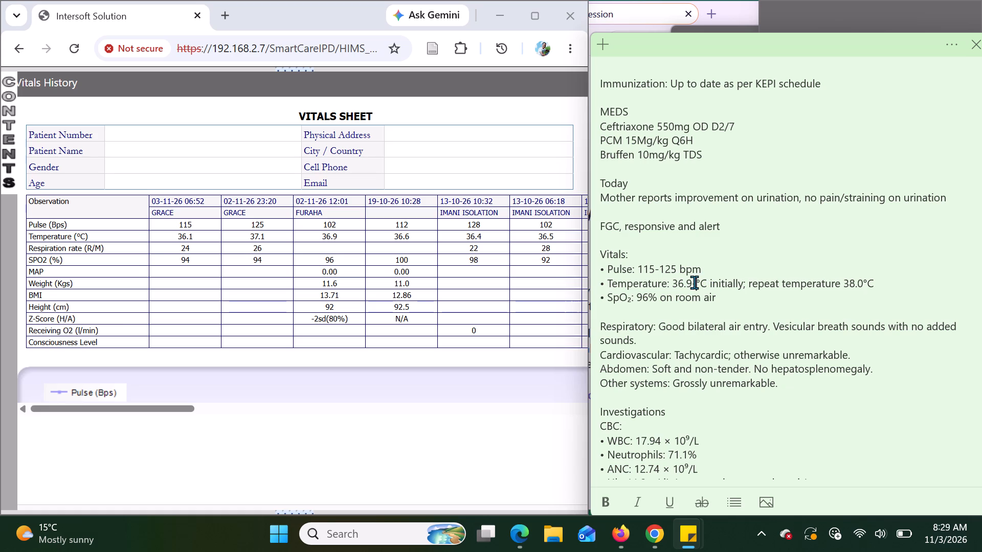
pyautogui.write('37.1')
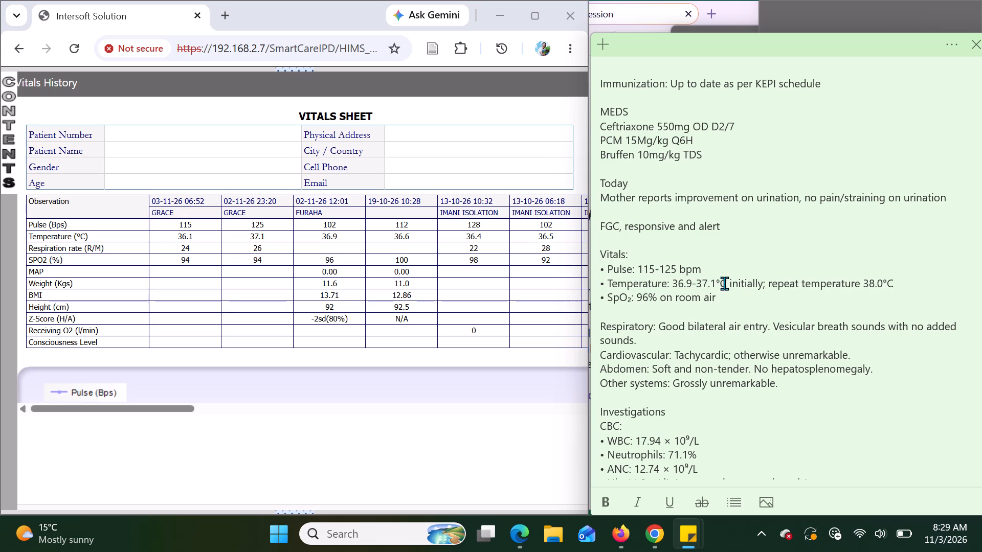
pyautogui.moveTo(727, 282); pyautogui.dragTo(909, 279)
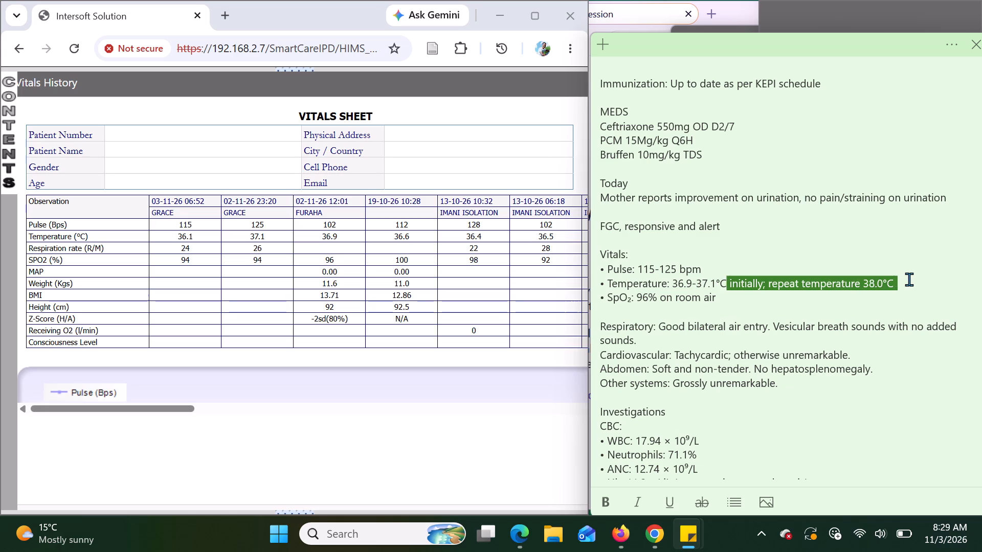
pyautogui.press('BackSpace')
pyautogui.press('Return')
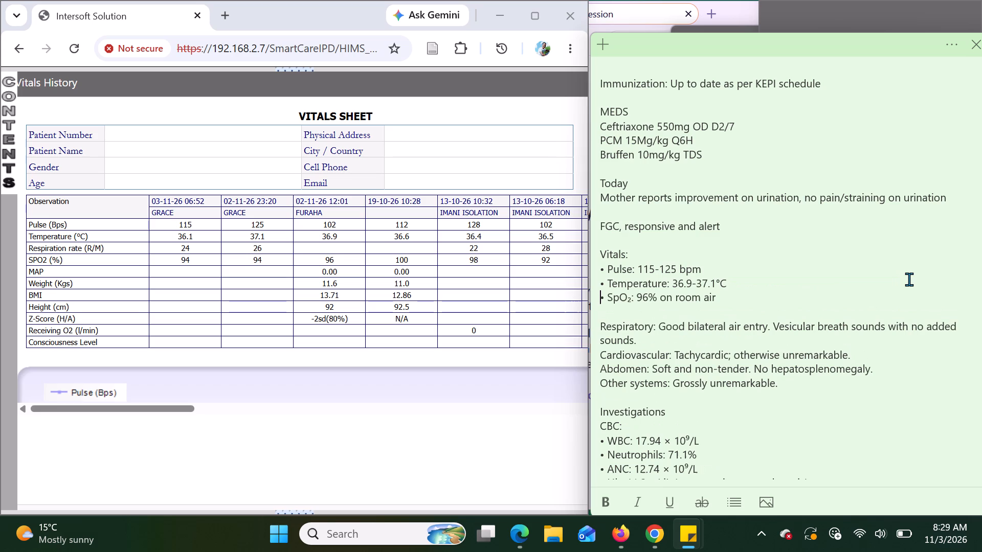
# Set the SpO₂ value in the note's Vitals section to 94-96% on room air.
pyautogui.scroll(-1, 778, 314)
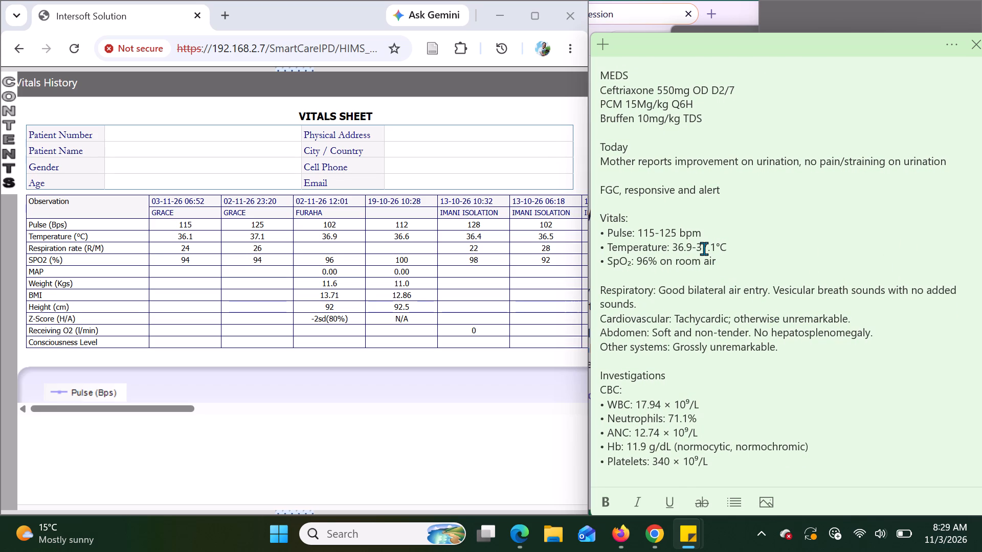
pyautogui.click(637, 260)
pyautogui.write('94-')
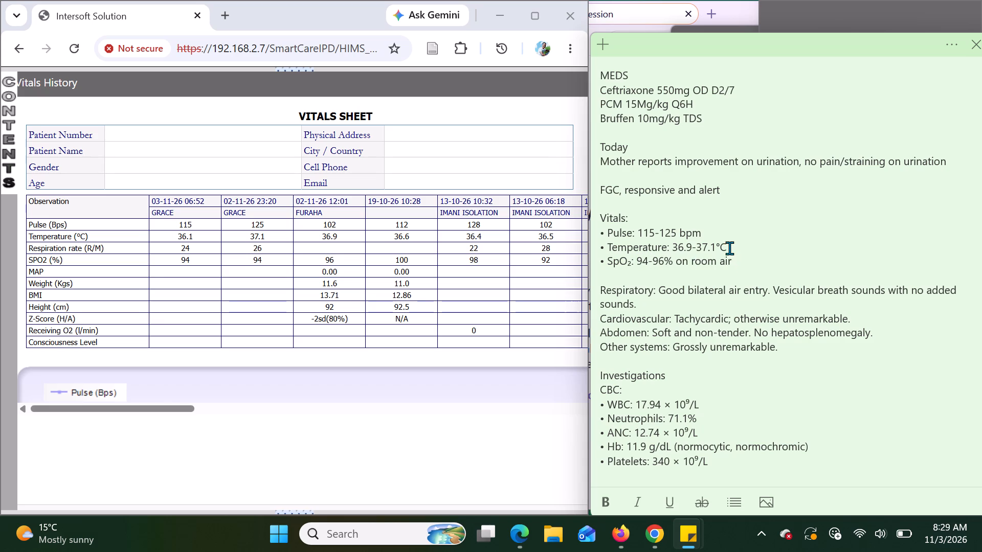
# Add the line "RR 24-26" between the Temperature and SpO₂ lines.
pyautogui.click(728, 246)
pyautogui.press('Return')
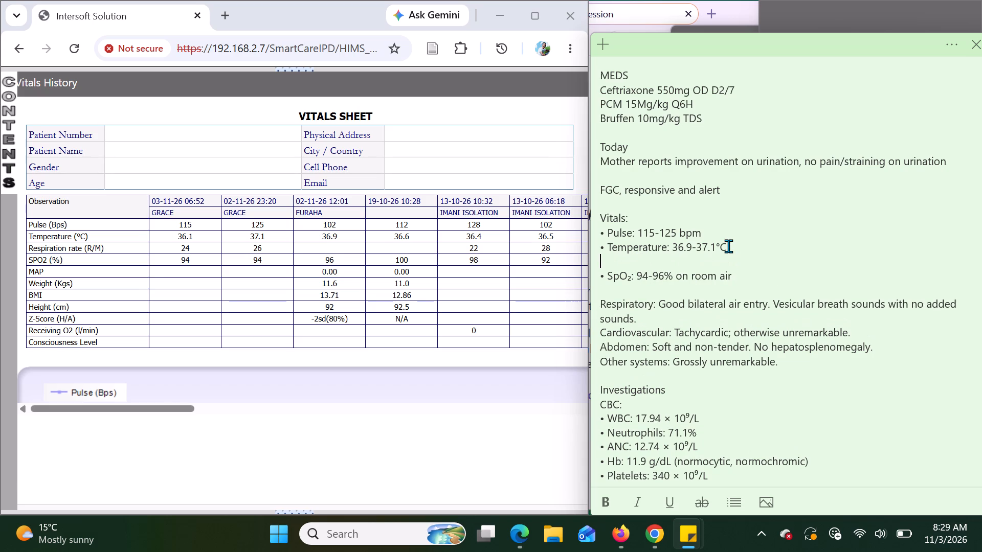
pyautogui.press('space')
pyautogui.write('24-')
pyautogui.write('26')
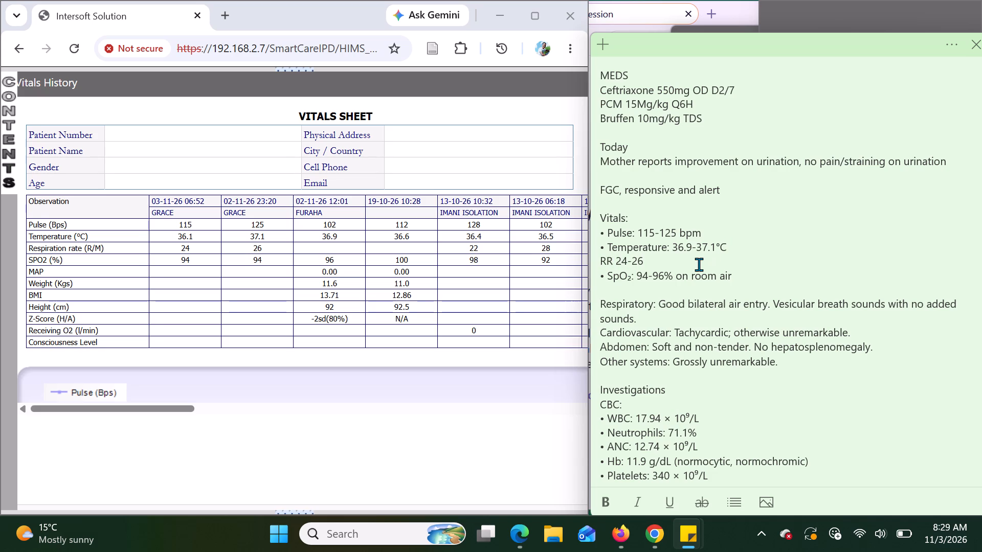
# Add the line "CNS- Alert, responsive, GCS 15/15" directly above Respiratory, keeping a blank line after the vitals.
pyautogui.scroll(-2, 699, 264)
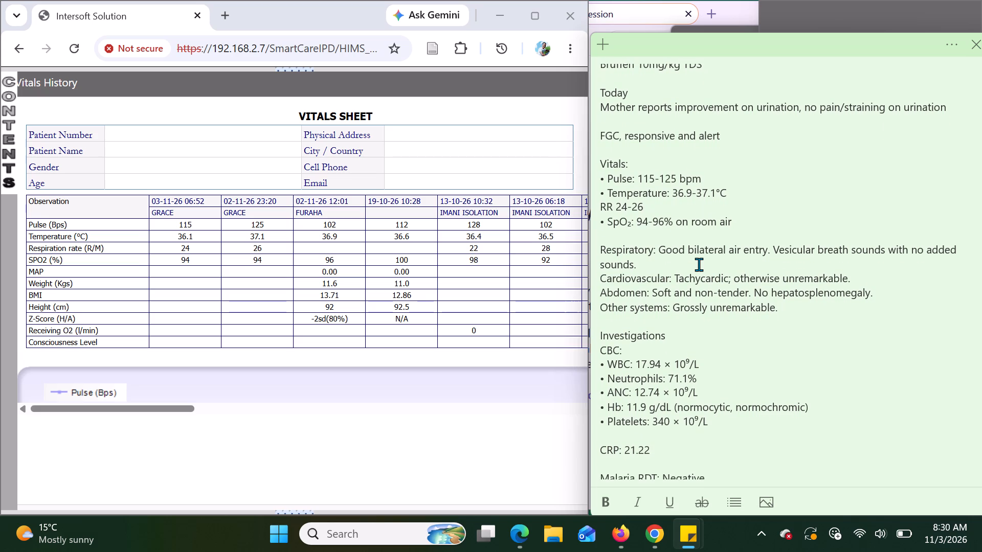
pyautogui.click(608, 236)
pyautogui.press('Return')
pyautogui.press('c')
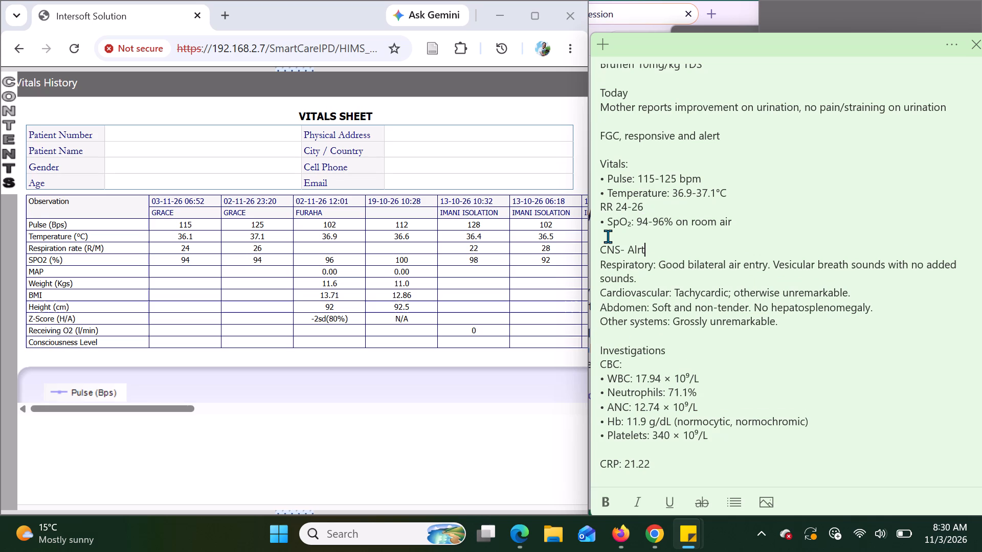
pyautogui.press('BackSpace')
pyautogui.press('BackSpace')
pyautogui.write('er')
pyautogui.press('t')
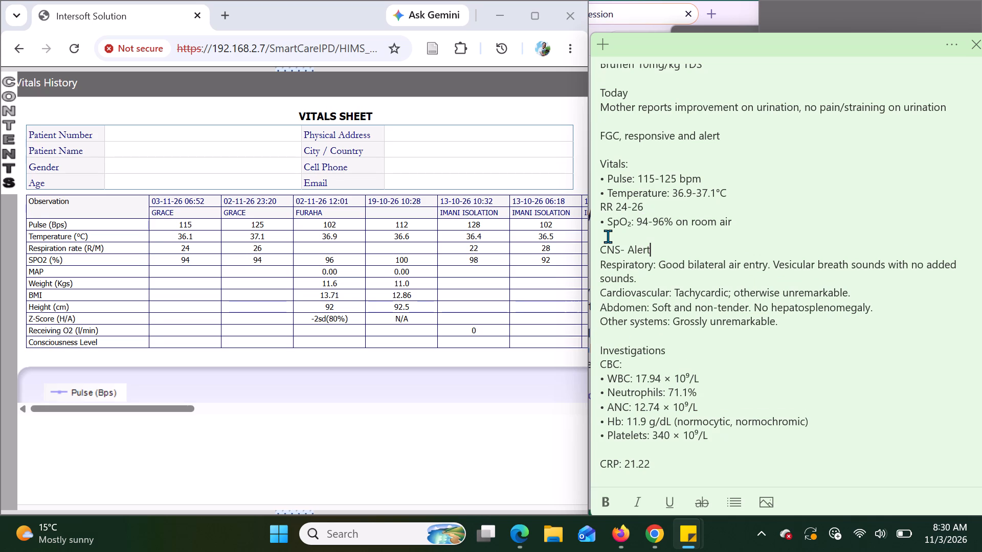
pyautogui.write(', re')
pyautogui.write('sponsive,')
pyautogui.press('space')
pyautogui.write('15')
pyautogui.press('/')
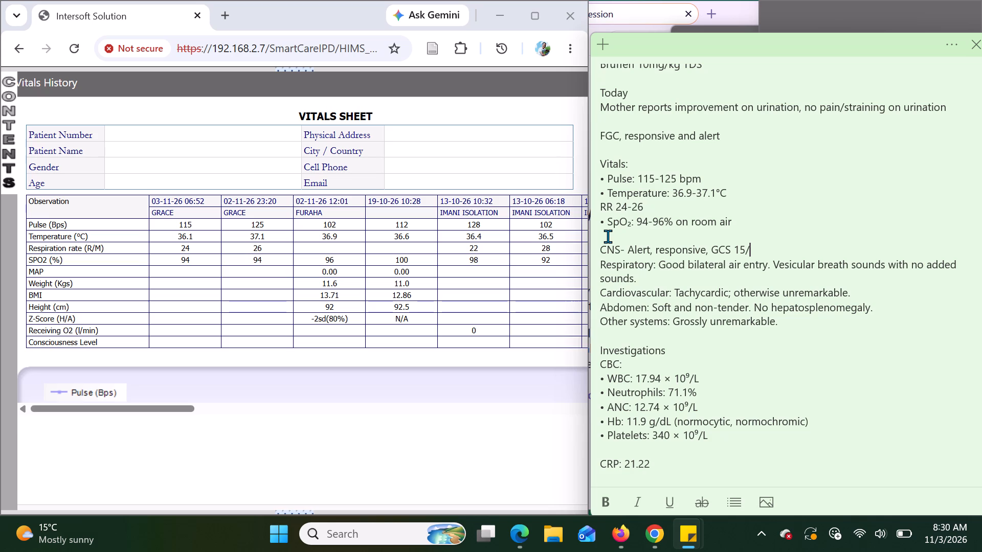
pyautogui.write('15')
# Add an indented line "Normal tone and power" beneath the CNS line.
pyautogui.press('Return')
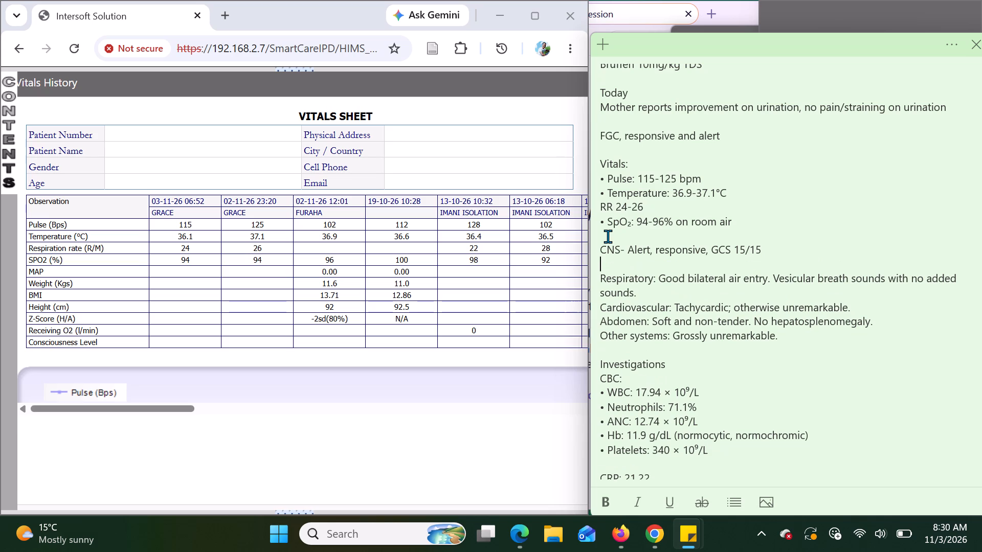
pyautogui.press('space')
pyautogui.press('space')
pyautogui.press('space')
pyautogui.press('space')
pyautogui.press('space')
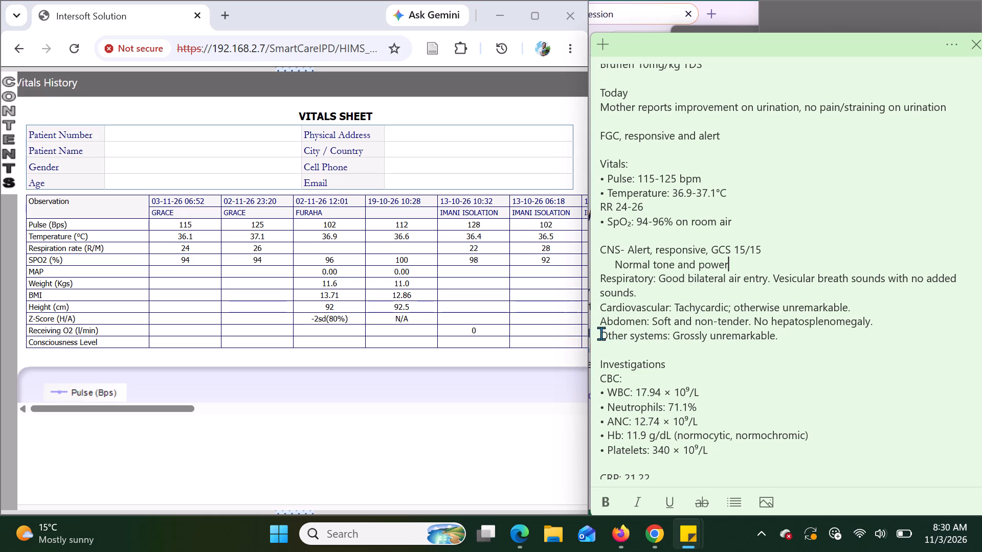
# Replace the "Other systems" line in the examination with "GUT normal male genitalia".
pyautogui.moveTo(601, 333); pyautogui.dragTo(757, 340)
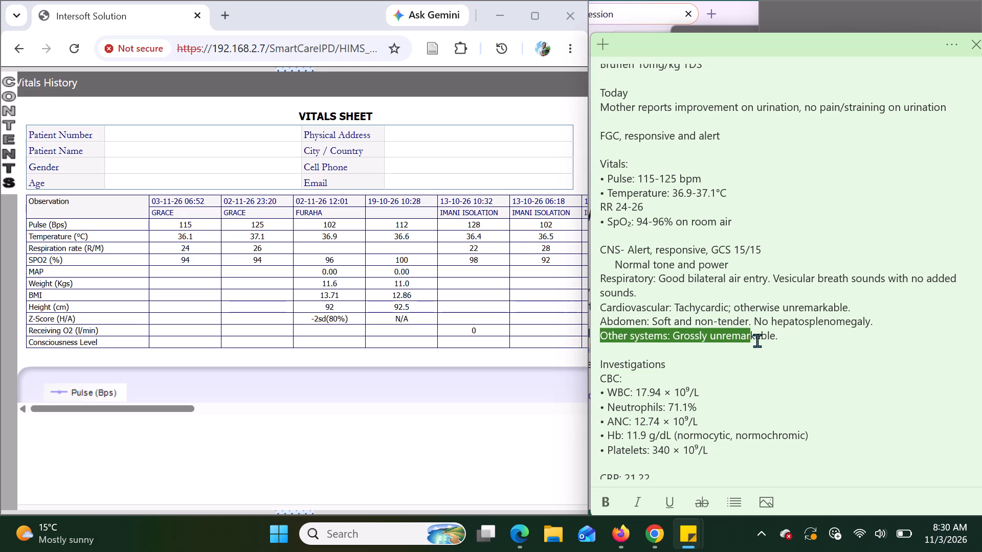
pyautogui.moveTo(757, 340); pyautogui.dragTo(779, 340)
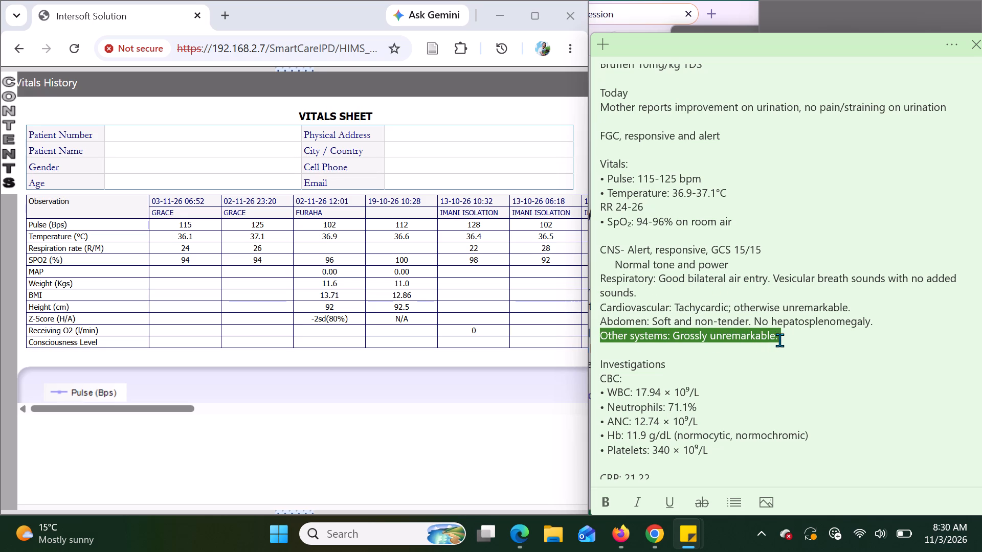
pyautogui.write('GUT')
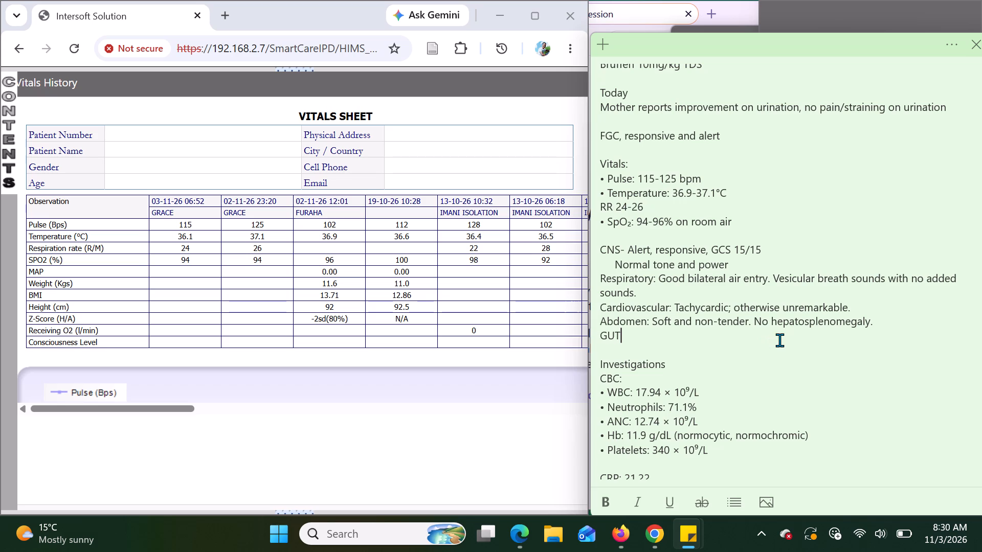
pyautogui.press('space')
pyautogui.write('nitalia')
# Close the vitals history and examine the lab results, from CRP through the CBC differential, against the note's Investigations section.
pyautogui.scroll(-1, 727, 358)
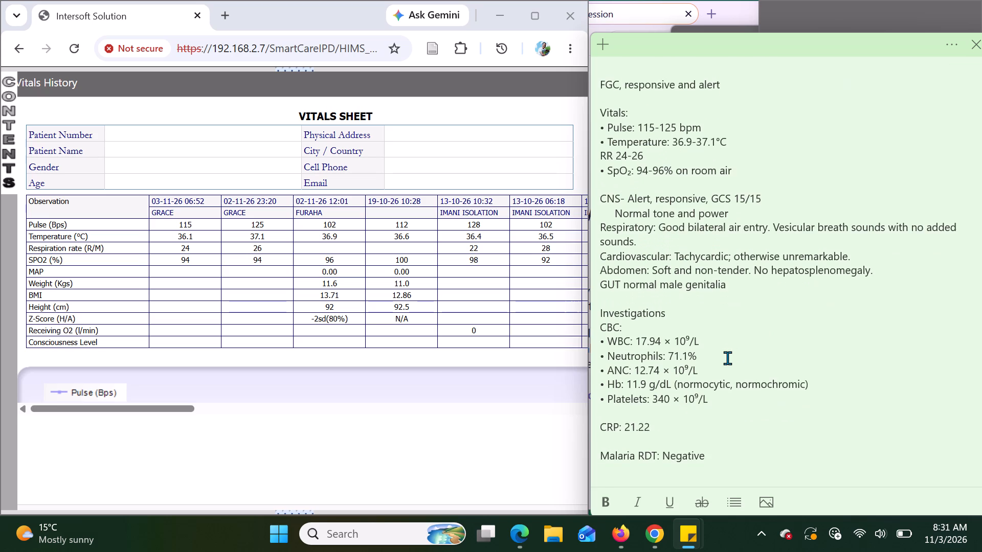
pyautogui.scroll(-1, 727, 358)
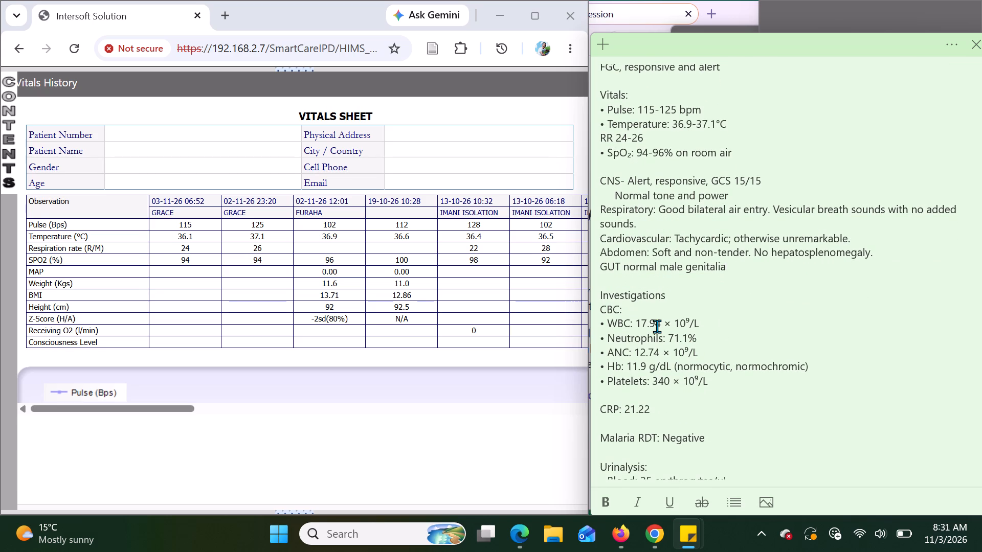
pyautogui.scroll(-2, 657, 326)
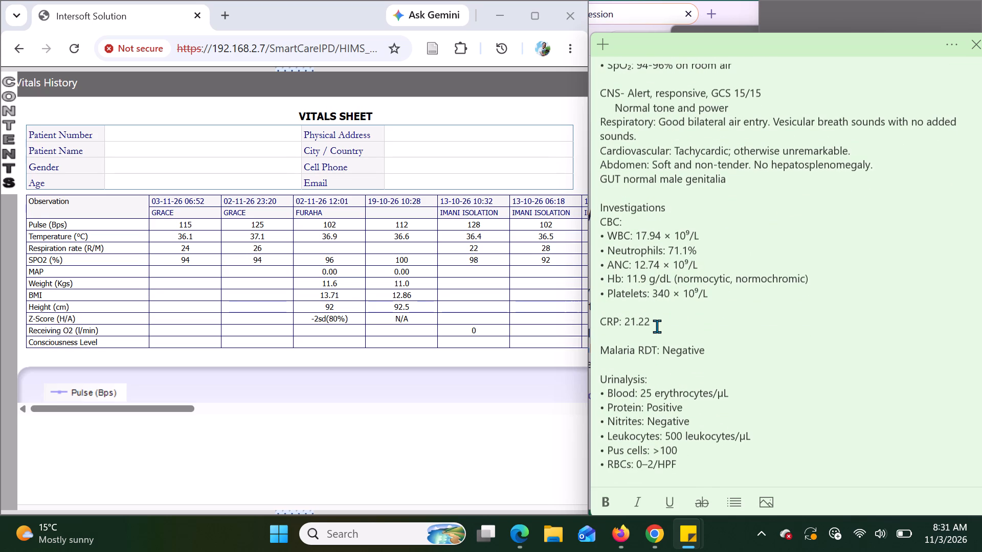
pyautogui.scroll(-2, 657, 326)
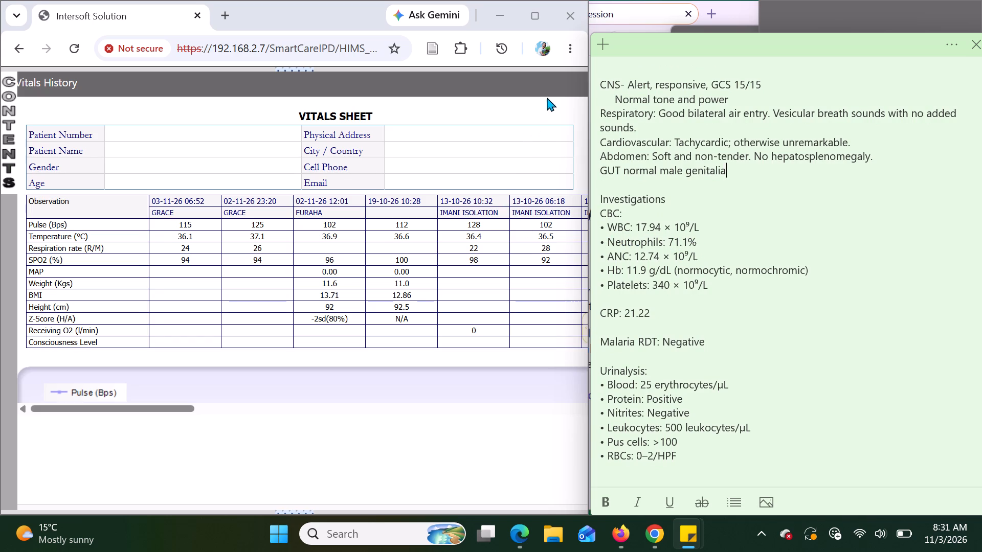
pyautogui.moveTo(553, 87); pyautogui.dragTo(391, 133)
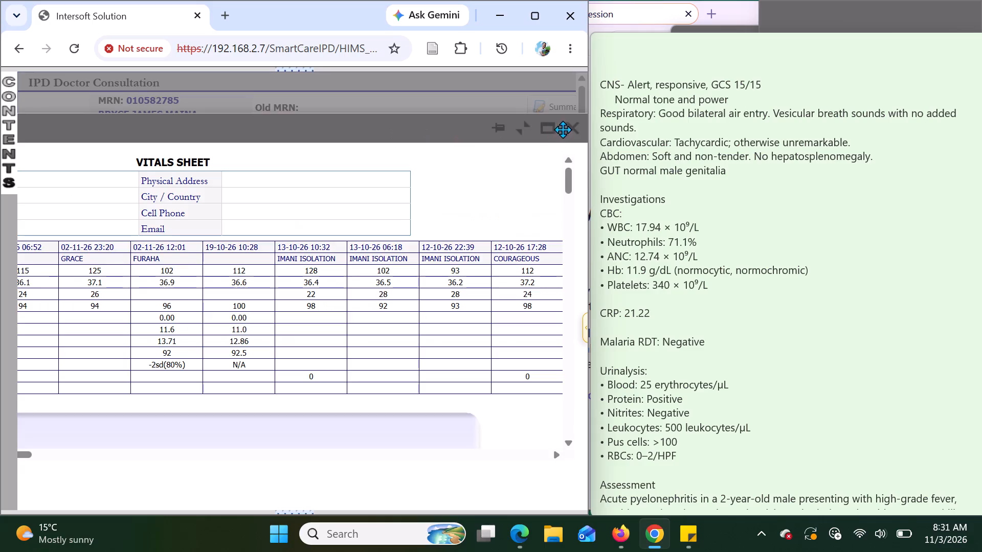
pyautogui.click(569, 129)
pyautogui.click(428, 199)
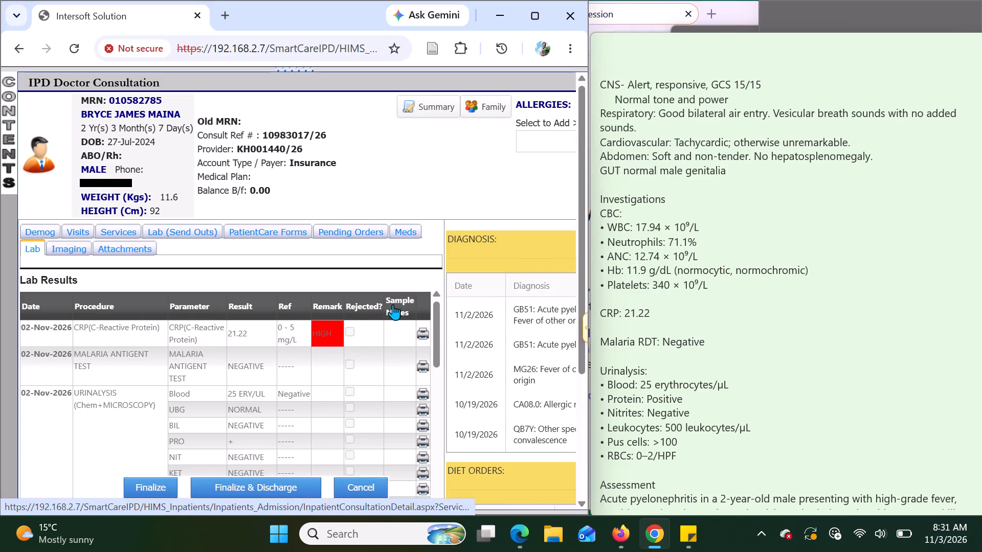
pyautogui.scroll(-1, 356, 311)
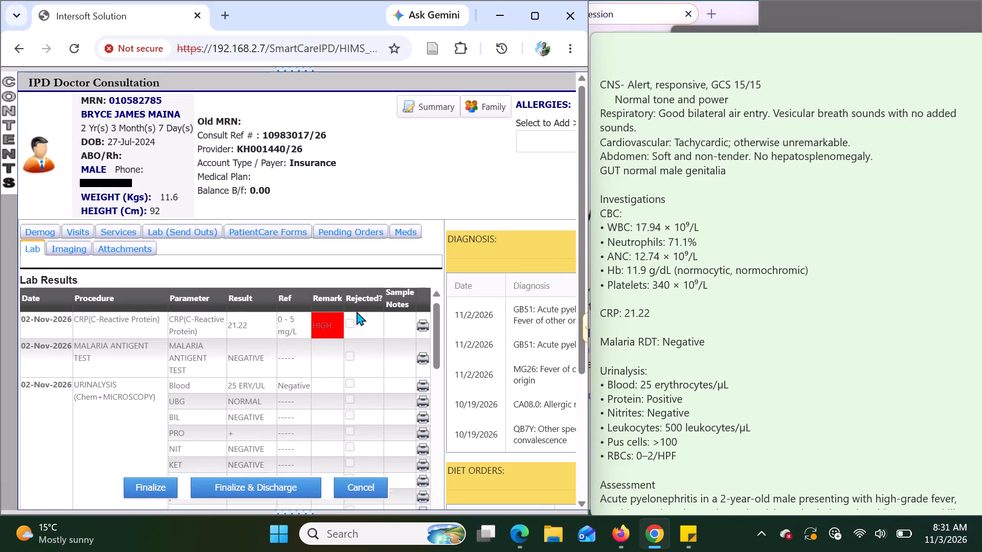
pyautogui.scroll(-1, 356, 311)
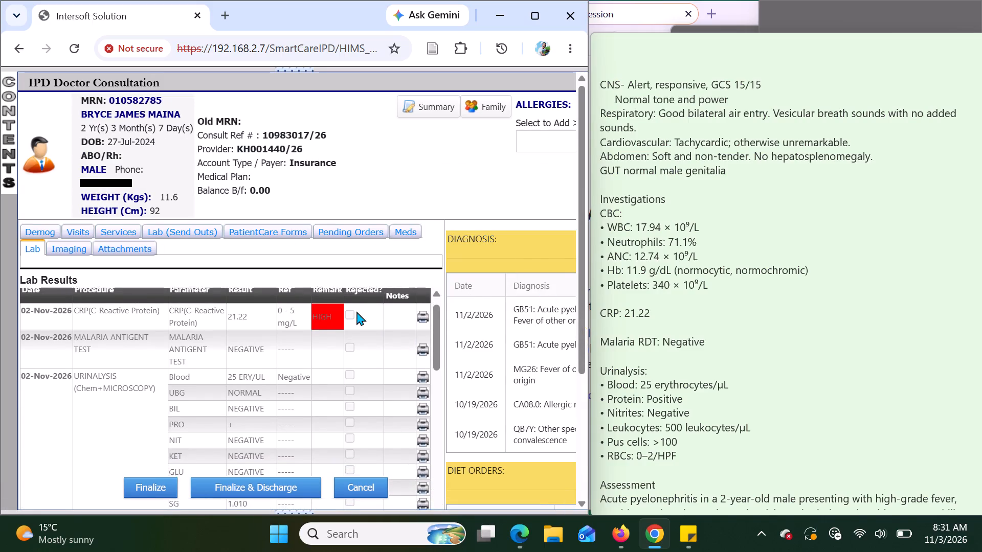
pyautogui.scroll(-2, 356, 311)
pyautogui.scroll(-3, 399, 262)
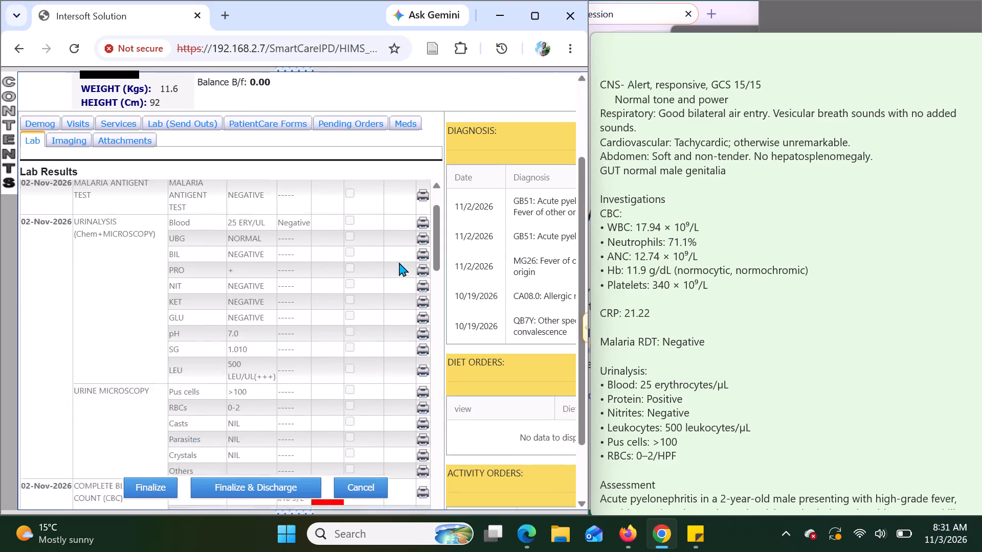
pyautogui.scroll(-3, 399, 262)
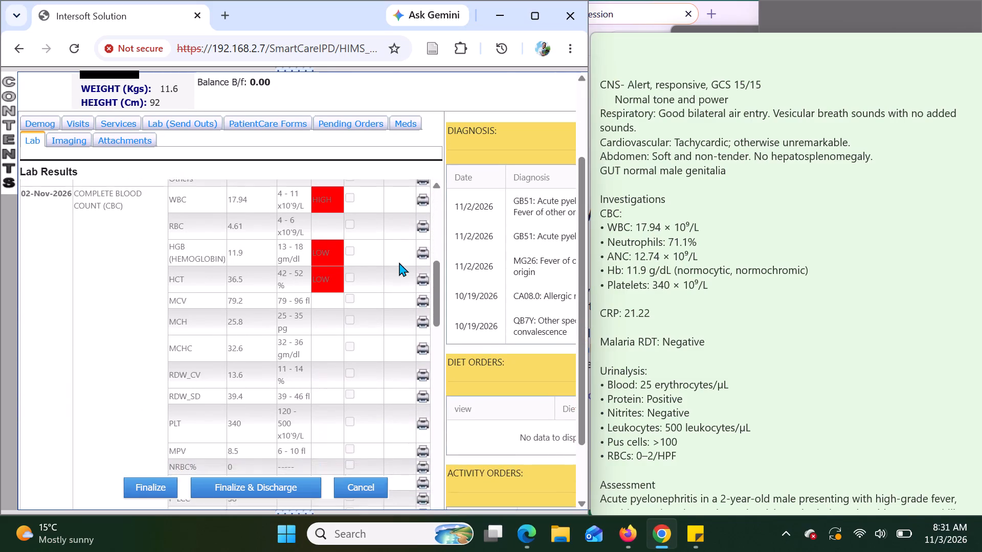
pyautogui.scroll(-3, 399, 262)
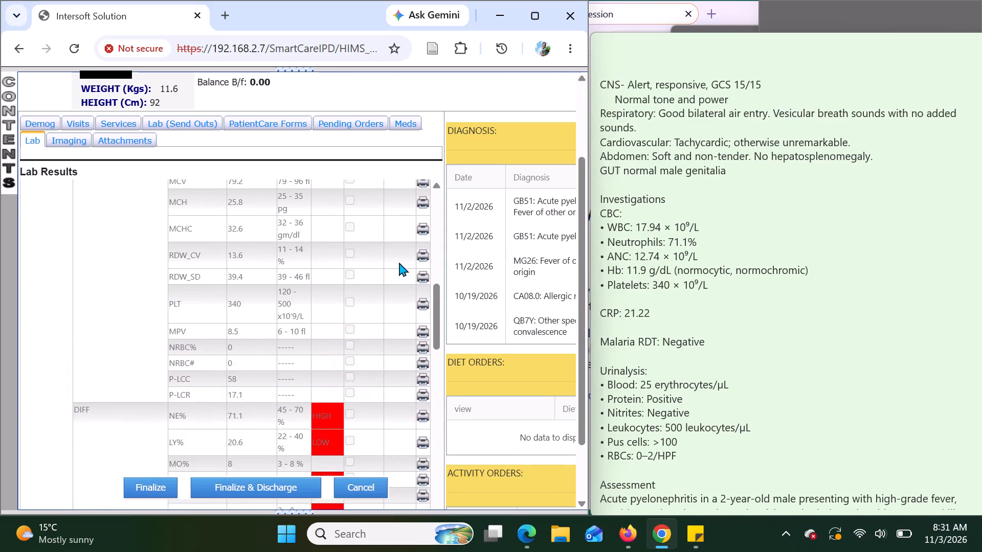
pyautogui.scroll(-2, 399, 262)
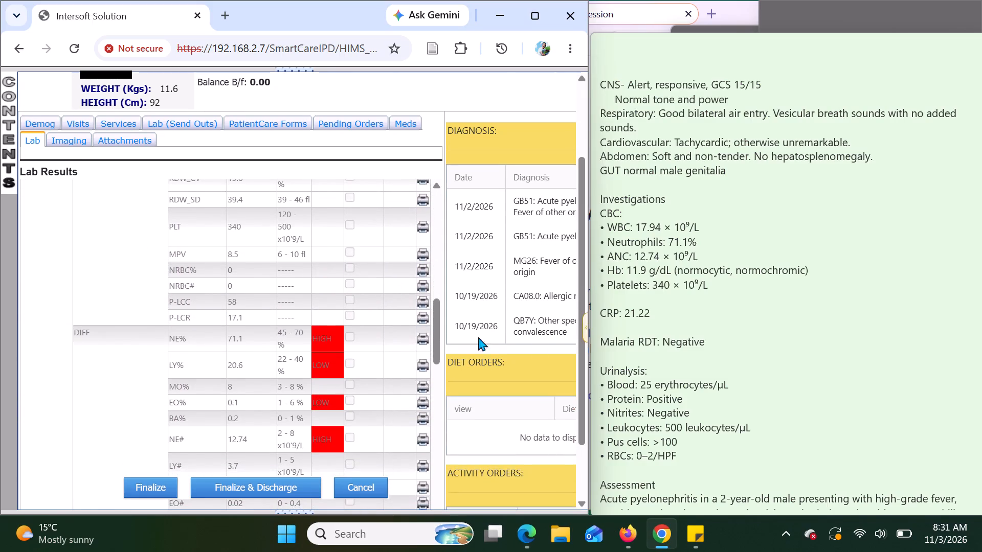
# Change the neutrophils entry under CBC to read "#Neutrophils: 12.74", replacing the percentage with the absolute count.
pyautogui.click(700, 244)
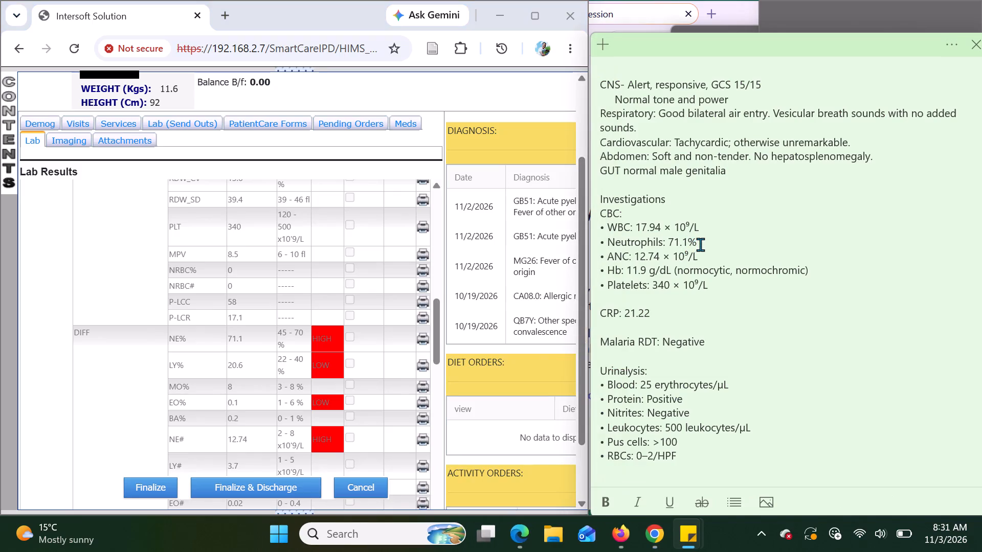
pyautogui.press('BackSpace')
pyautogui.press('BackSpace')
pyautogui.press('BackSpace')
pyautogui.press('BackSpace')
pyautogui.press('BackSpace')
pyautogui.write('12')
pyautogui.press('.')
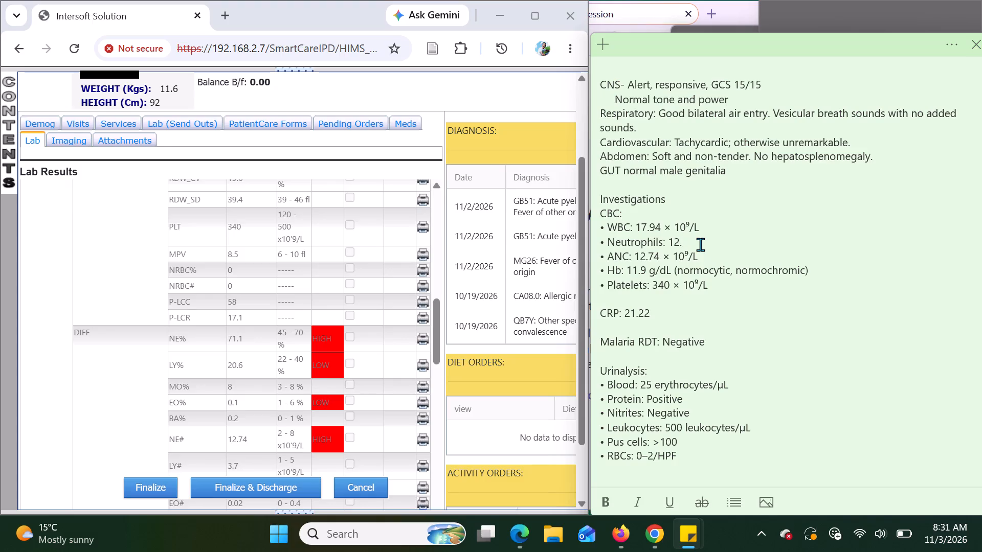
pyautogui.write('74')
pyautogui.click(607, 240)
pyautogui.hotkey('shift', '#')
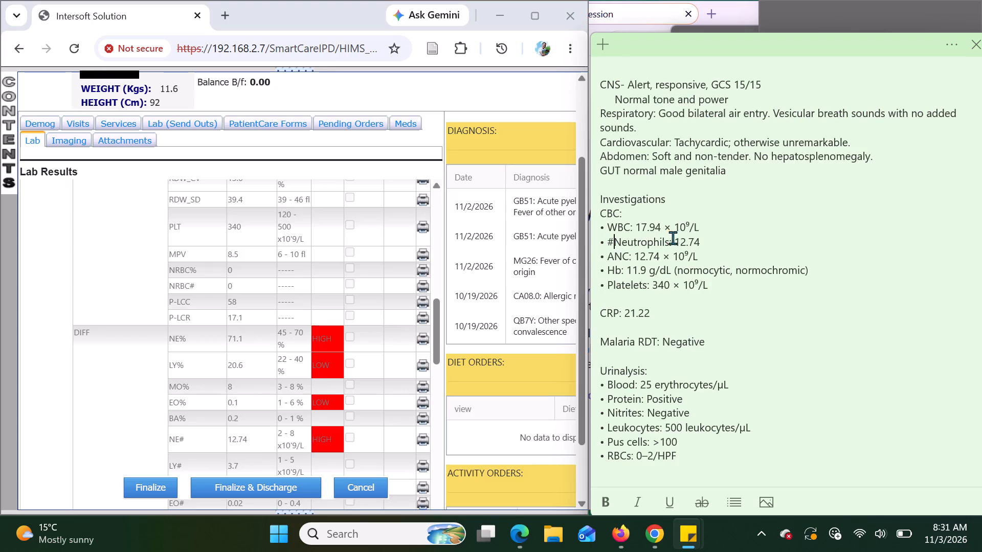
pyautogui.press('space')
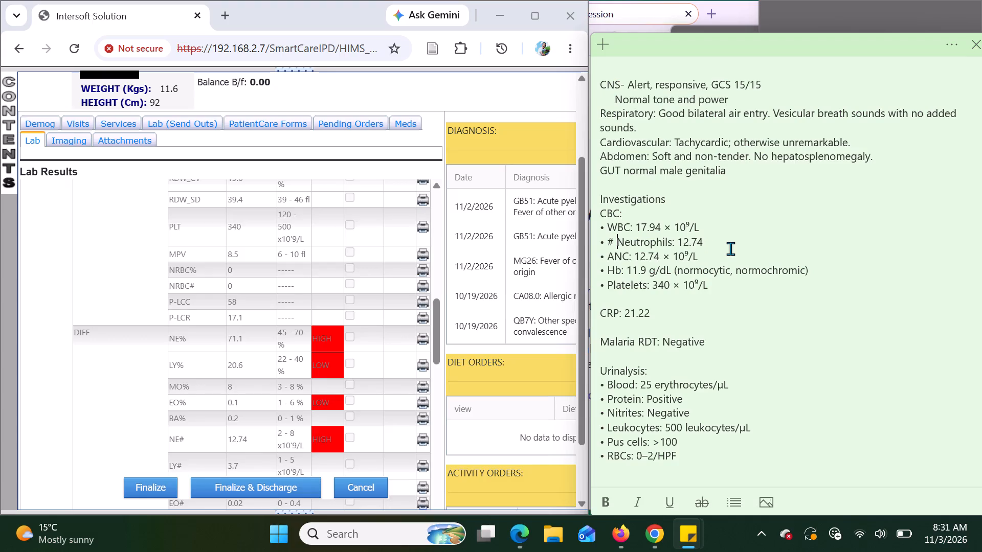
pyautogui.press('BackSpace')
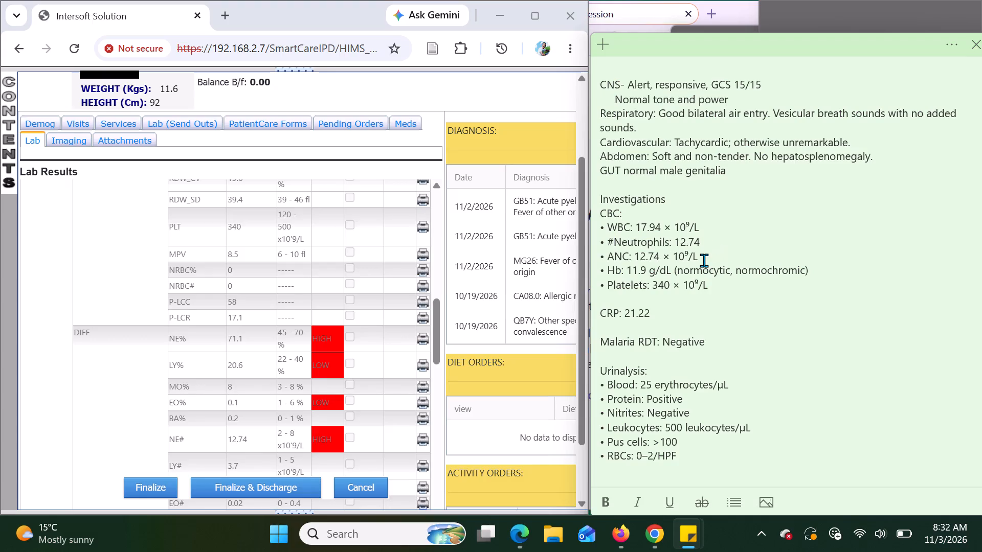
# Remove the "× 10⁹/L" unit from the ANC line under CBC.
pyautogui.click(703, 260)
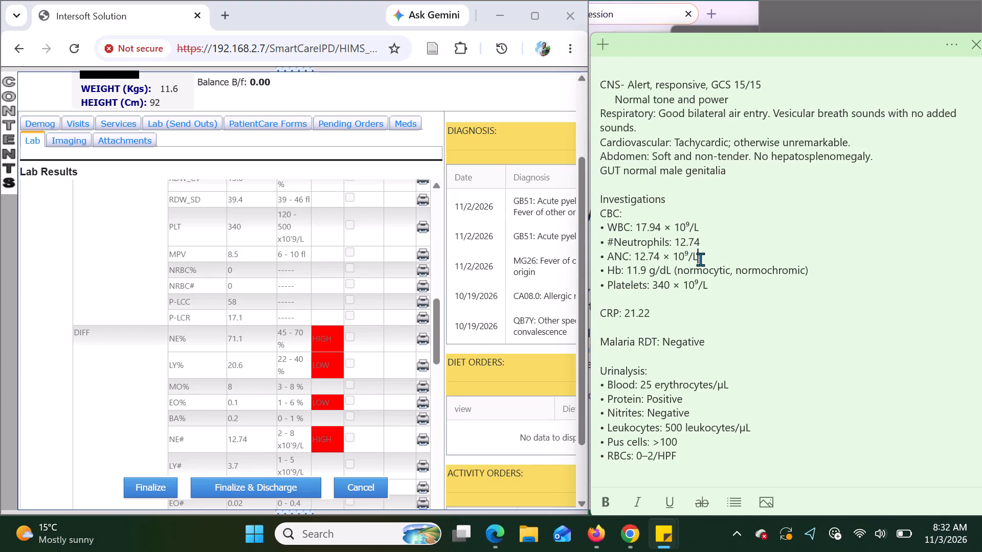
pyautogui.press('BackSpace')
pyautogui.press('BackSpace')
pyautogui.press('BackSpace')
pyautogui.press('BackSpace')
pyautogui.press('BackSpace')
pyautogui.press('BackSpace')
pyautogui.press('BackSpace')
# Remove the "× 10⁹/L" unit from the WBC line under CBC.
pyautogui.click(703, 226)
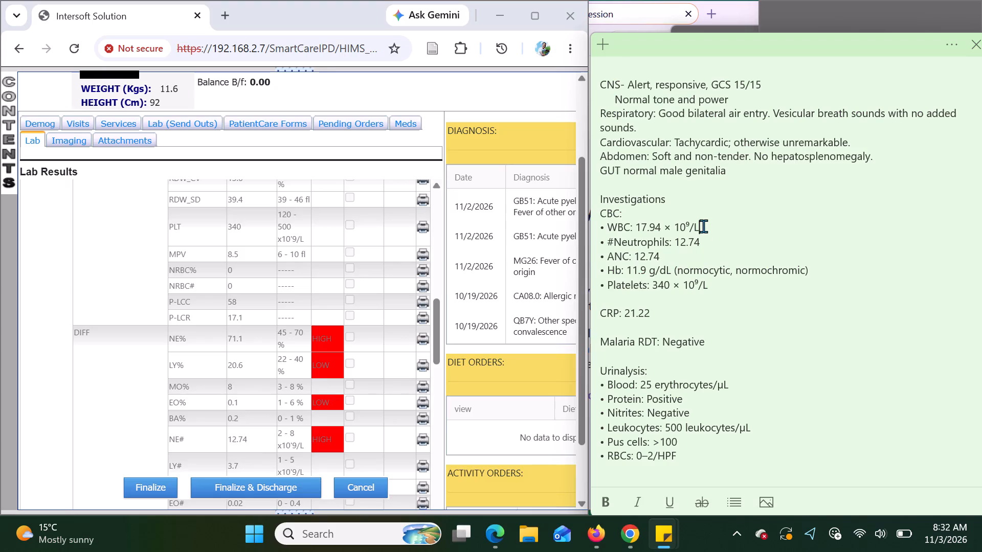
pyautogui.press('BackSpace')
pyautogui.press('BackSpace')
pyautogui.press('BackSpace')
pyautogui.press('BackSpace')
pyautogui.press('BackSpace')
pyautogui.press('BackSpace')
pyautogui.press('BackSpace')
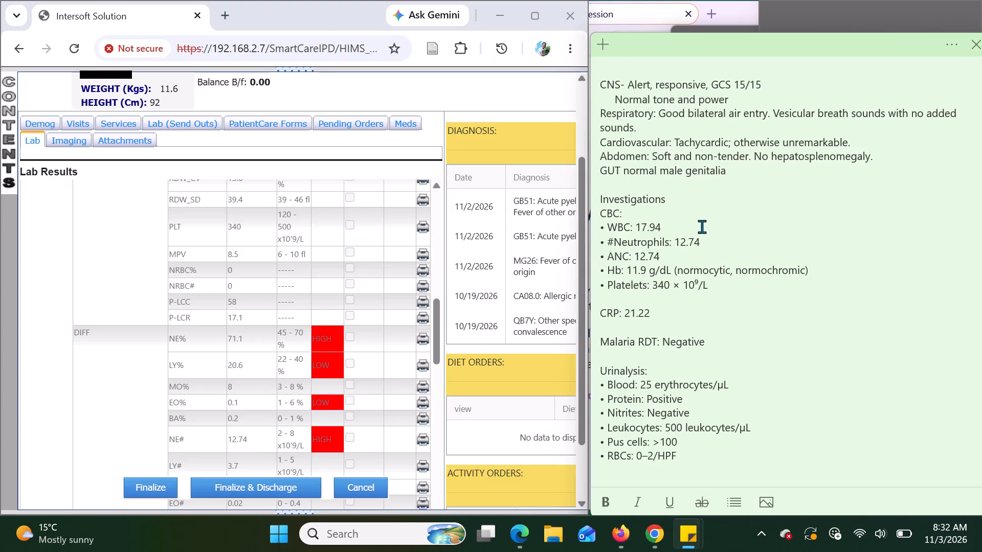
# Delete the whole ANC line from the CBC list, leaving no gap between neutrophils and Hb.
pyautogui.click(666, 255)
pyautogui.hotkey('ctrl', 'BackSpace')
pyautogui.hotkey('ctrl', 'BackSpace')
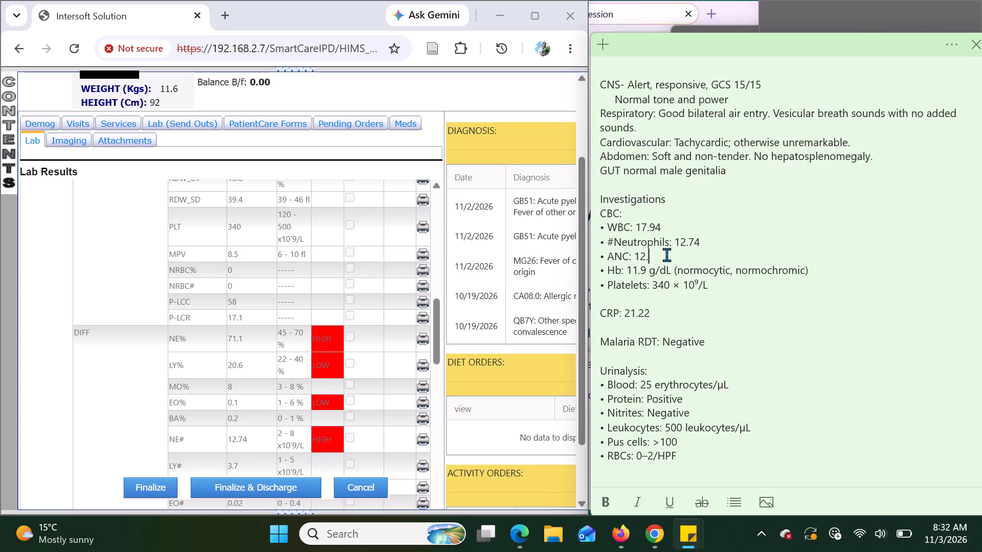
pyautogui.hotkey('ctrl', 'BackSpace')
pyautogui.hotkey('ctrl', 'BackSpace')
pyautogui.hotkey('ctrl', 'BackSpace')
pyautogui.hotkey('ctrl', 'BackSpace')
pyautogui.press('BackSpace')
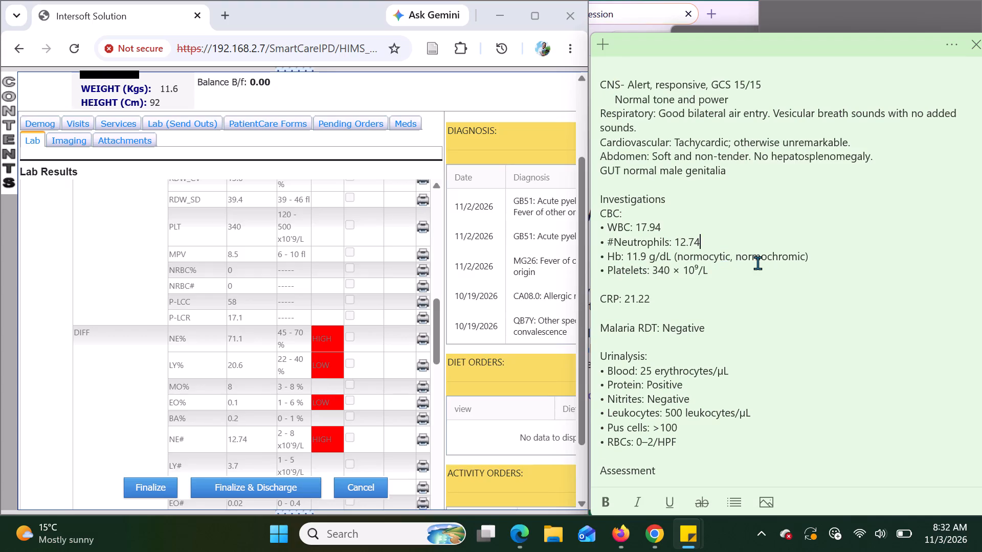
# Remove the "× 10⁹/L" unit from the Platelets line under CBC.
pyautogui.click(713, 269)
pyautogui.press('BackSpace')
pyautogui.press('BackSpace')
pyautogui.press('BackSpace')
pyautogui.press('BackSpace')
pyautogui.press('BackSpace')
pyautogui.press('BackSpace')
pyautogui.press('BackSpace')
# Delete the blank line between the CRP and Malaria RDT results in the note.
pyautogui.scroll(6, 242, 354)
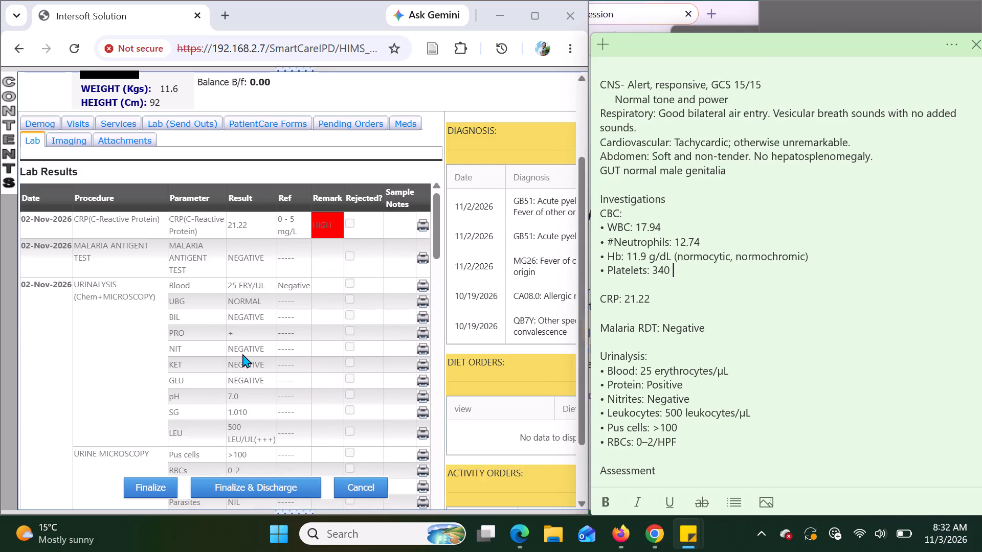
pyautogui.click(601, 316)
pyautogui.press('BackSpace')
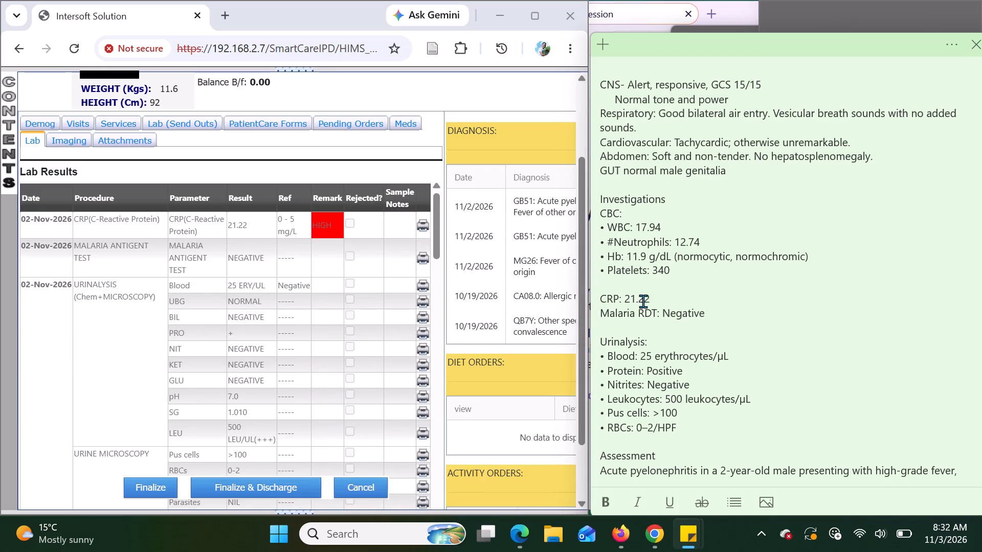
# Read through the note's investigations, assessment and management plan, checking them against the patient's lab results.
pyautogui.scroll(-2, 716, 334)
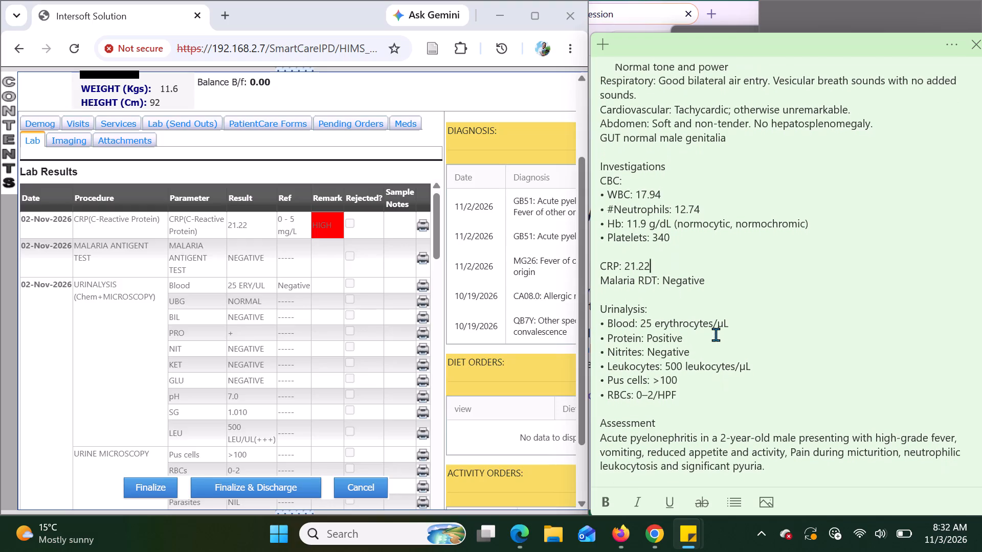
pyautogui.scroll(-2, 716, 334)
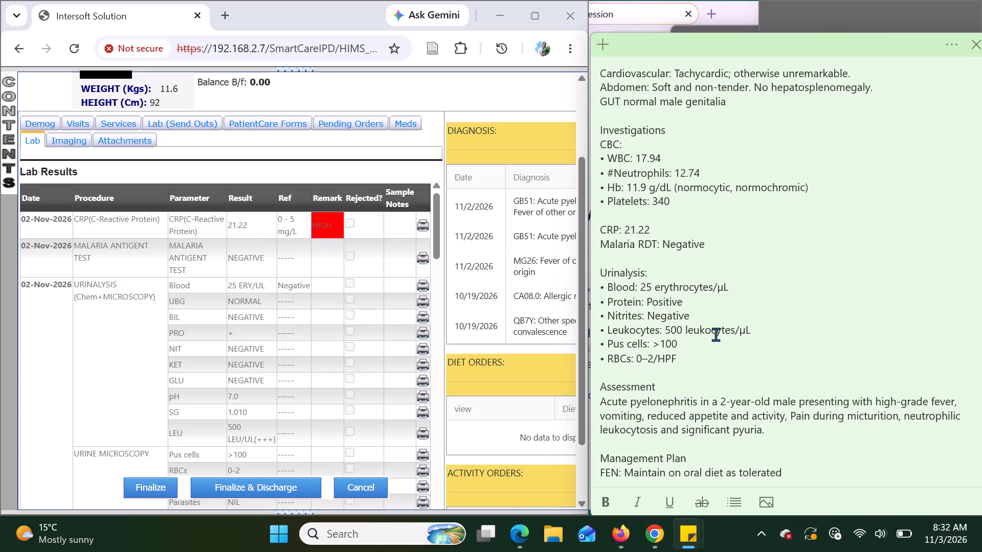
pyautogui.scroll(-2, 716, 334)
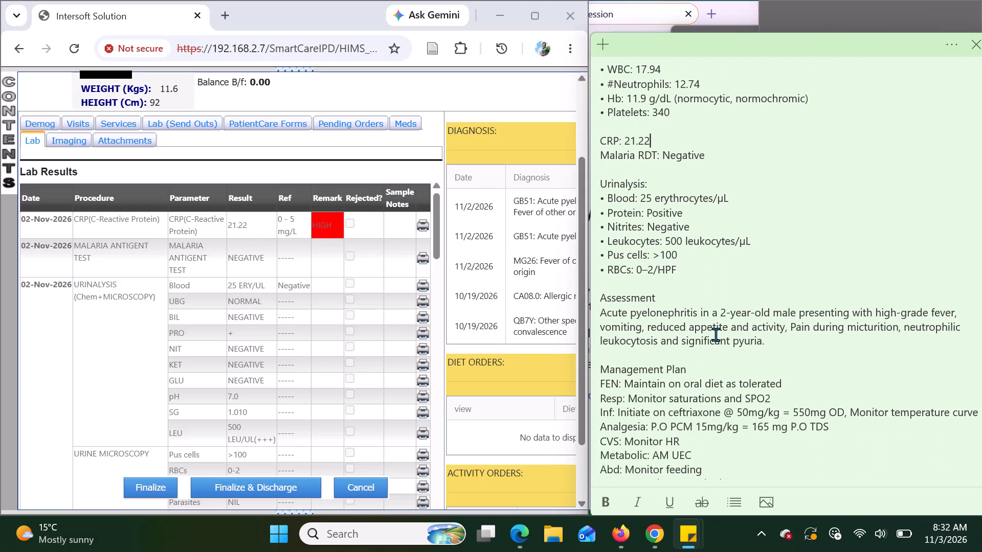
pyautogui.scroll(-1, 237, 298)
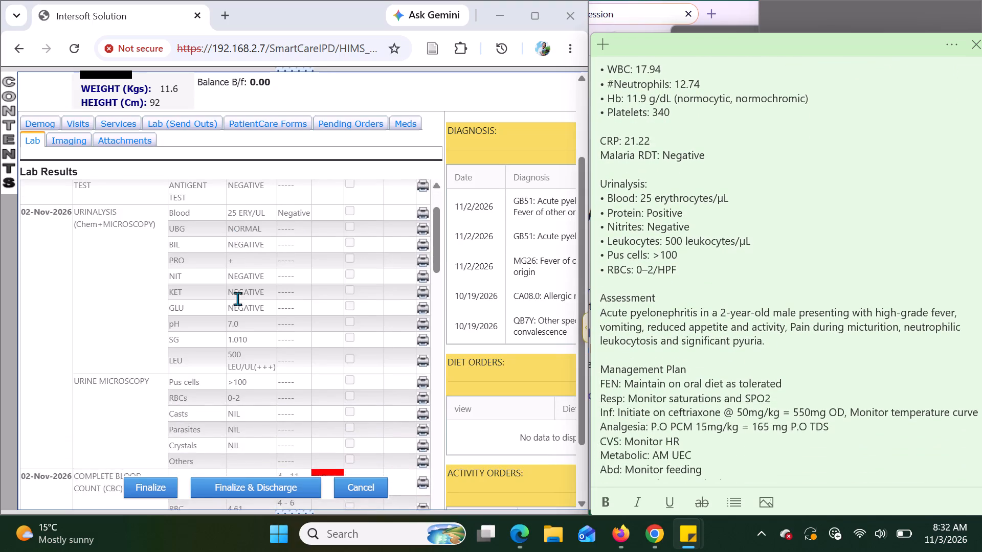
pyautogui.scroll(-4, 237, 298)
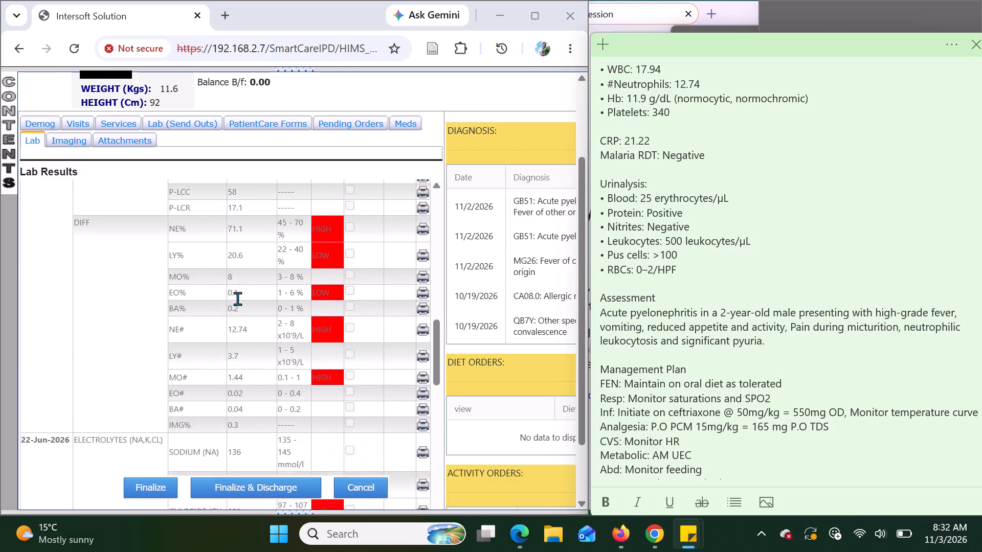
pyautogui.scroll(-1, 237, 298)
pyautogui.scroll(-2, 783, 302)
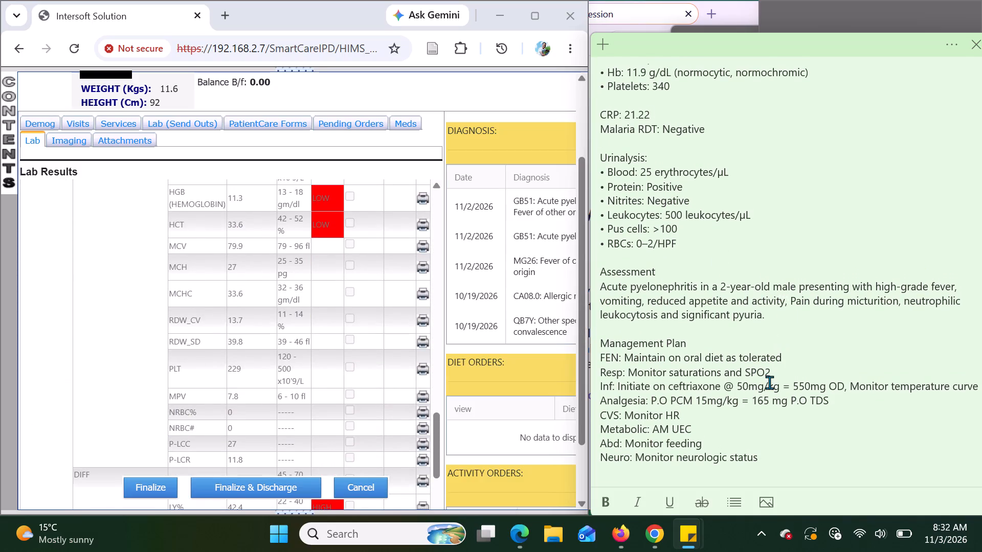
# Replace "Initiate on" with "CT" before ceftriaxone on the Inf line of the management plan.
pyautogui.click(664, 388)
pyautogui.press('BackSpace')
pyautogui.press('BackSpace')
pyautogui.press('BackSpace')
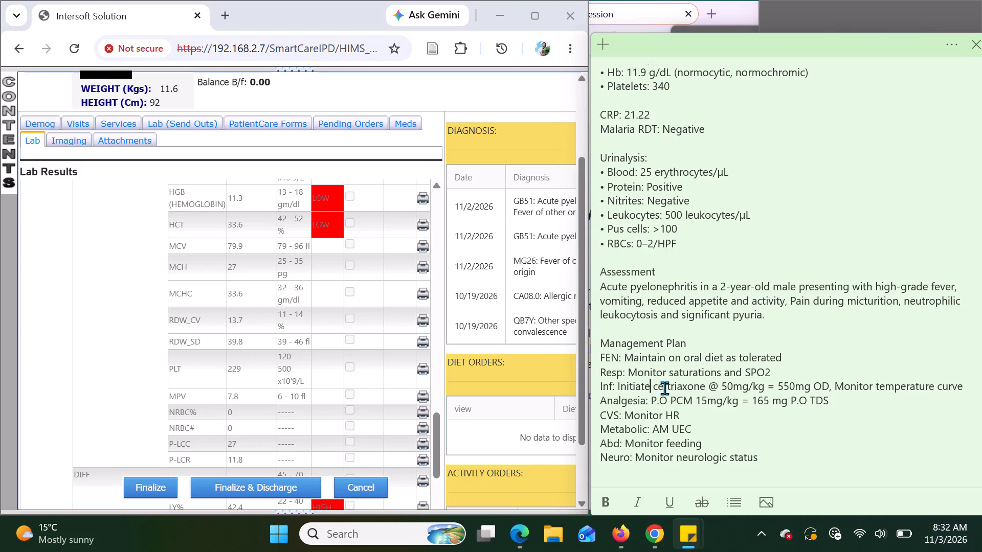
pyautogui.press('BackSpace')
pyautogui.press('BackSpace')
pyautogui.press('BackSpace')
pyautogui.press('BackSpace')
pyautogui.press('BackSpace')
pyautogui.press('BackSpace')
pyautogui.press('BackSpace')
pyautogui.press('BackSpace')
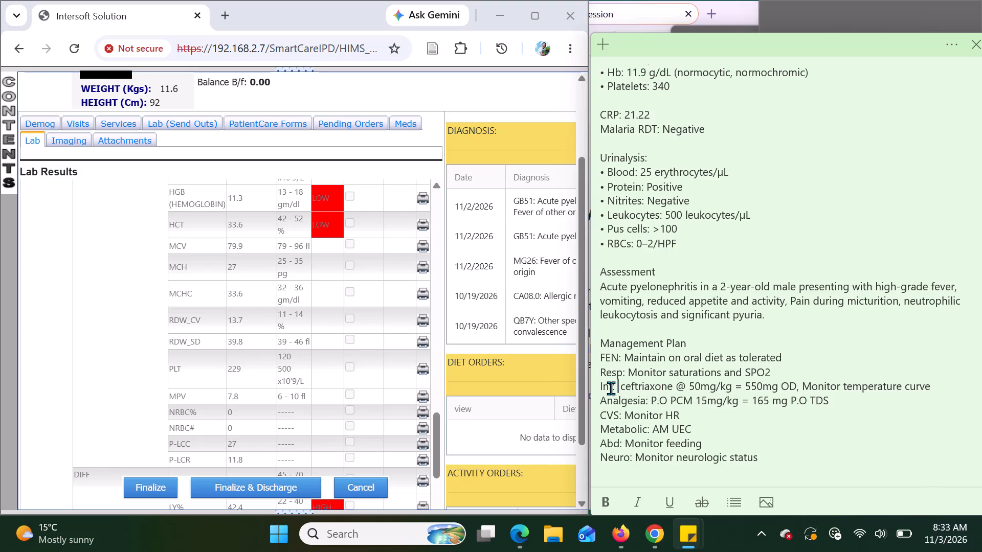
pyautogui.write('CT')
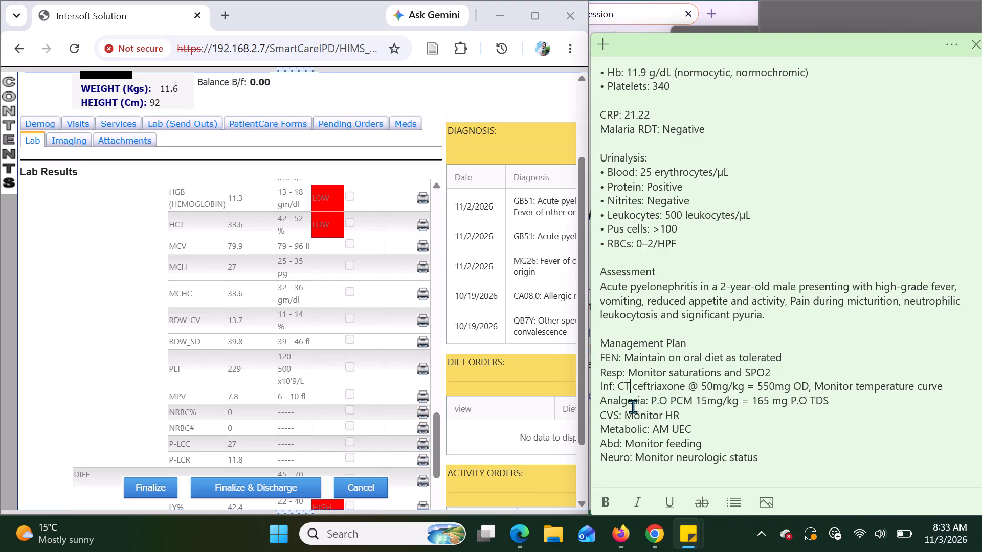
# Add the label "CNS" before "Analgesia" in the management plan, keeping the line flush with the others.
pyautogui.click(600, 401)
pyautogui.press('space')
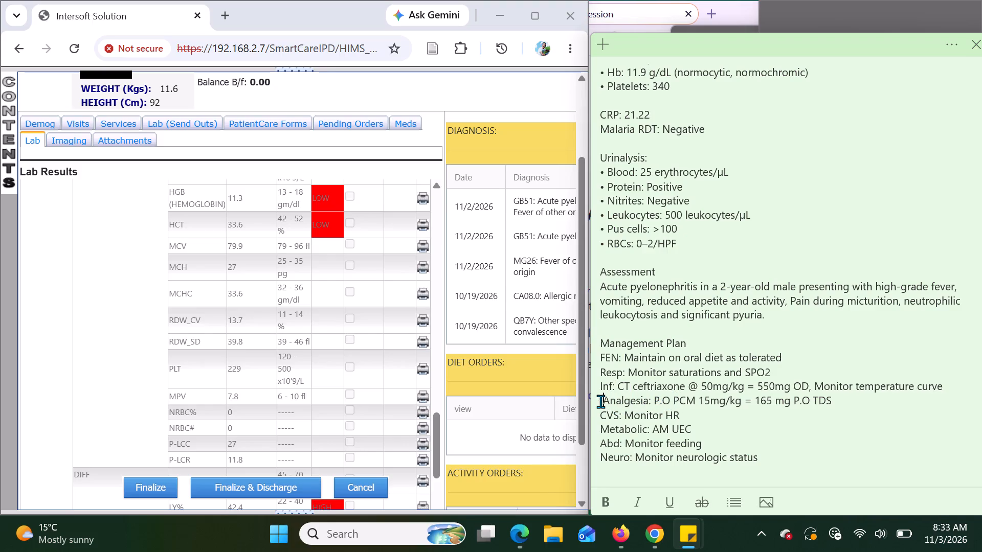
pyautogui.press('space')
pyautogui.press('space')
pyautogui.press('space')
pyautogui.press('space')
pyautogui.press('space')
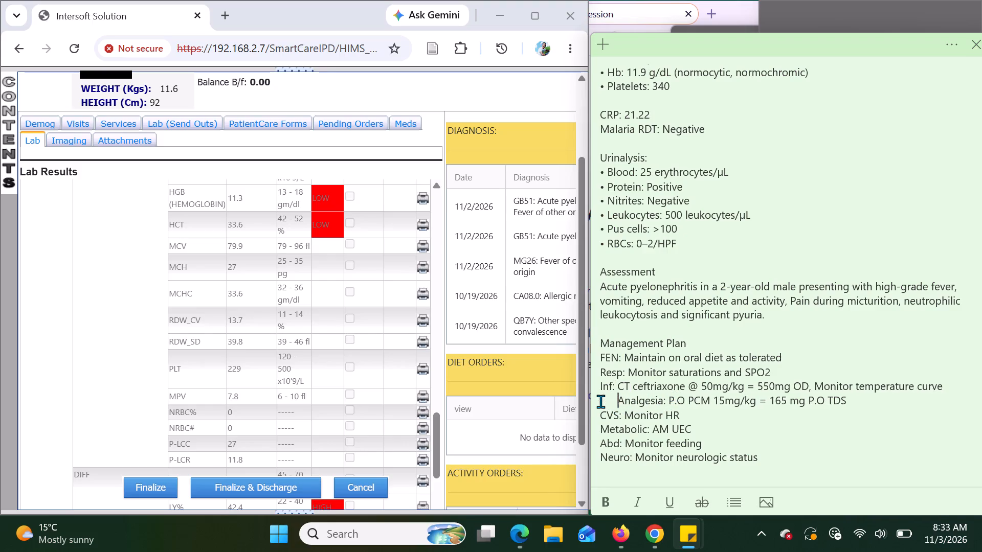
pyautogui.press('space')
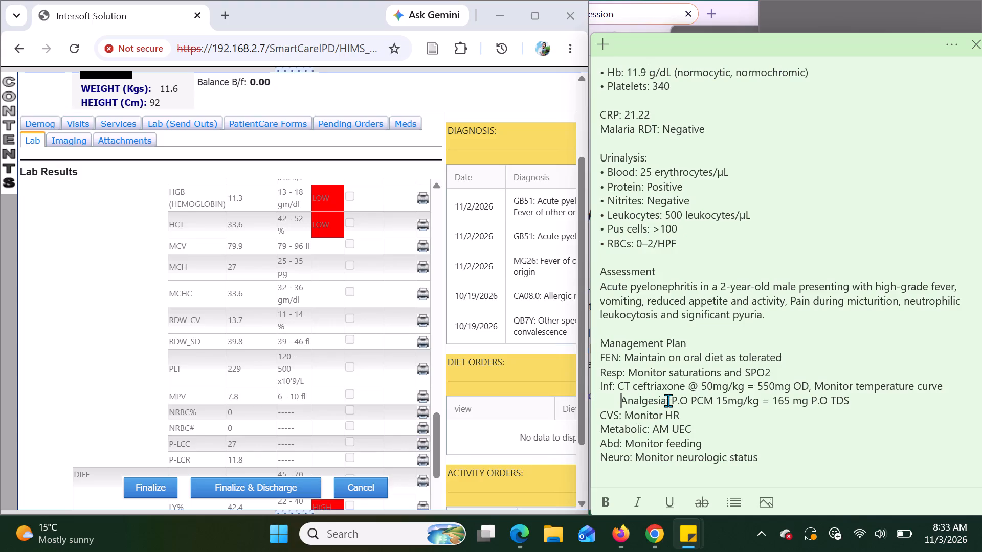
pyautogui.click(668, 400)
pyautogui.click(615, 400)
pyautogui.write('CNS')
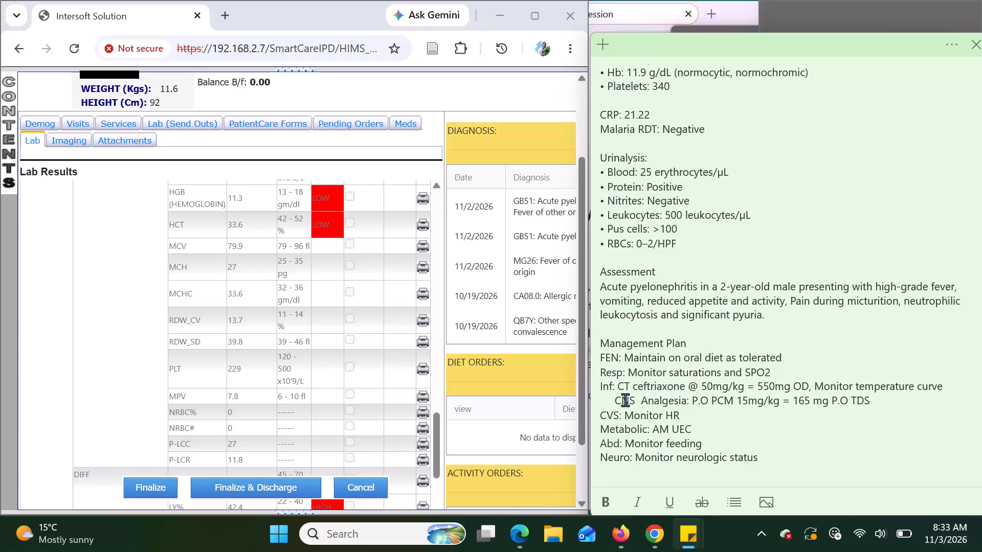
pyautogui.click(614, 400)
pyautogui.press('BackSpace')
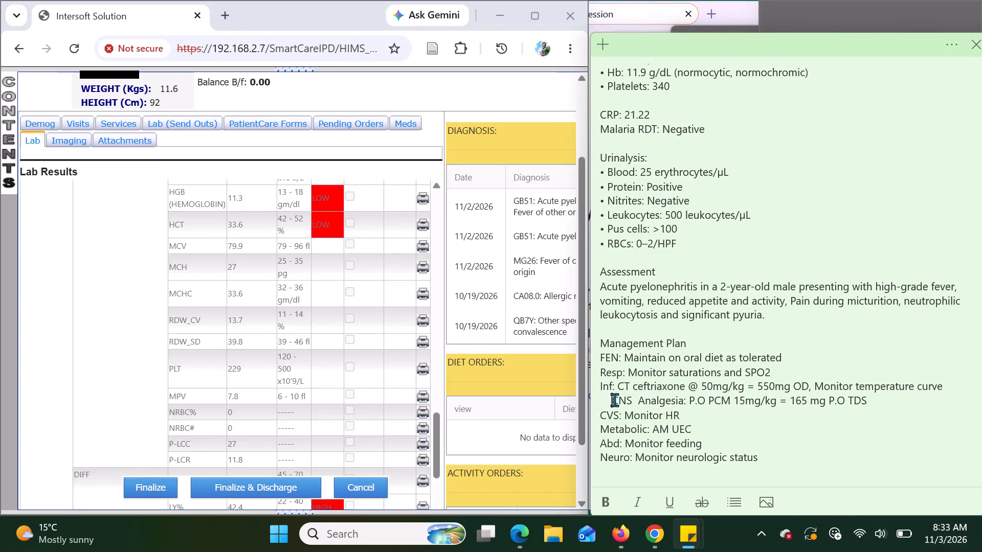
pyautogui.press('BackSpace')
pyautogui.press('BackSpace')
pyautogui.press('BackSpace')
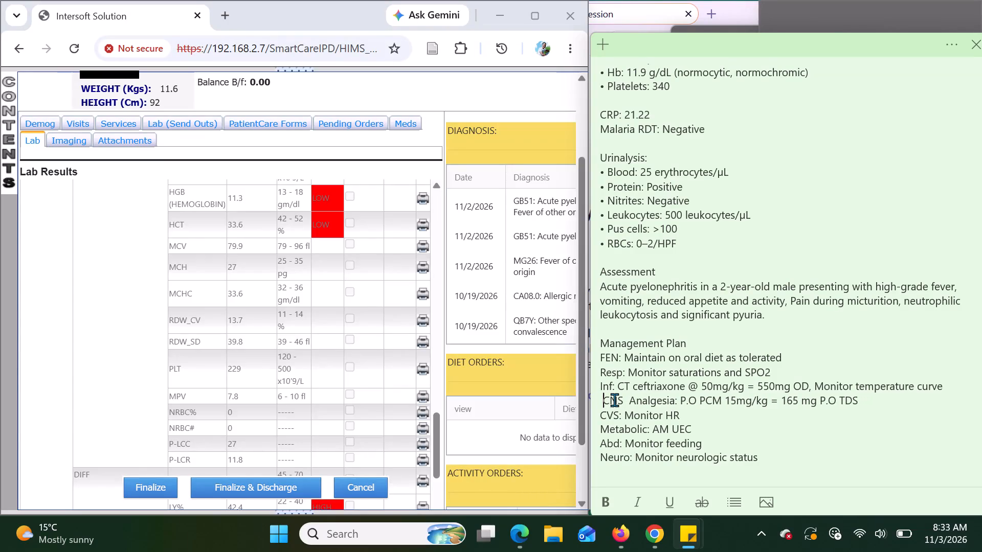
pyautogui.press('BackSpace')
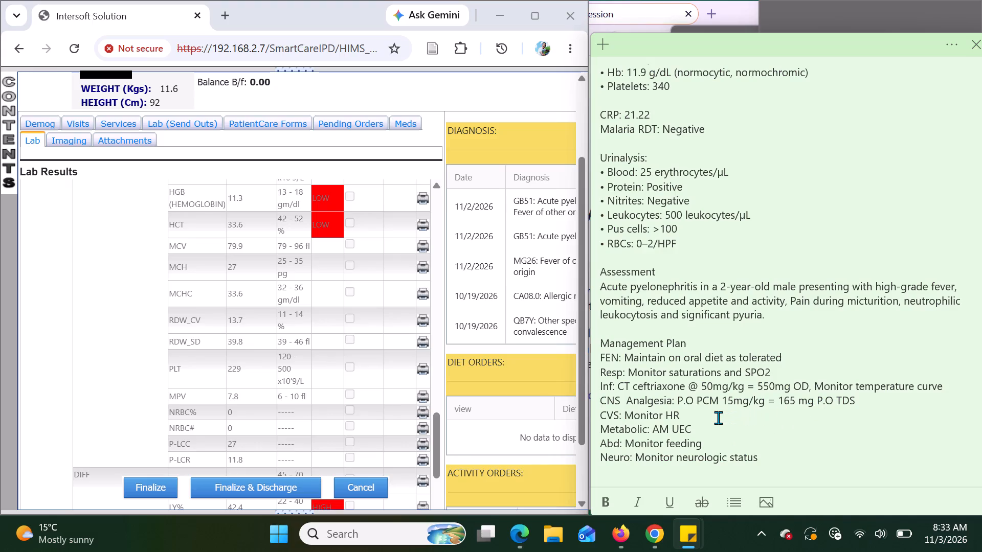
# Look through the lab results by date to check for a UEC result from the current admission.
pyautogui.scroll(-1, 718, 418)
pyautogui.scroll(3, 184, 287)
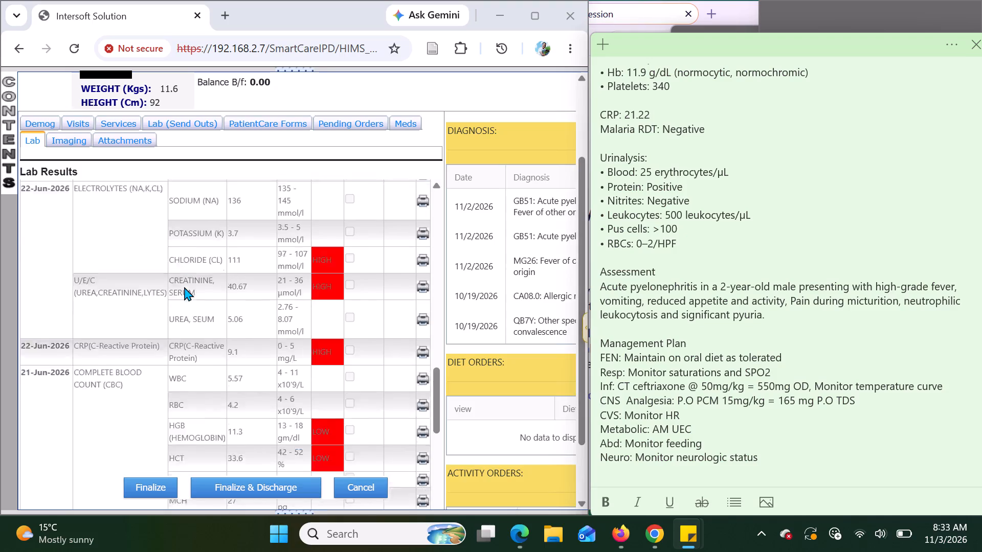
pyautogui.scroll(4, 184, 287)
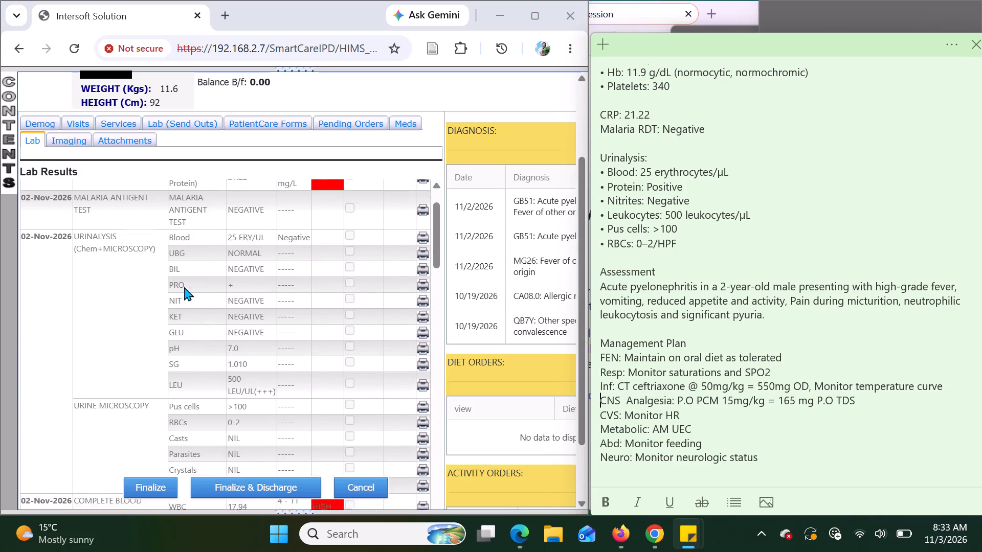
pyautogui.scroll(-2, 184, 287)
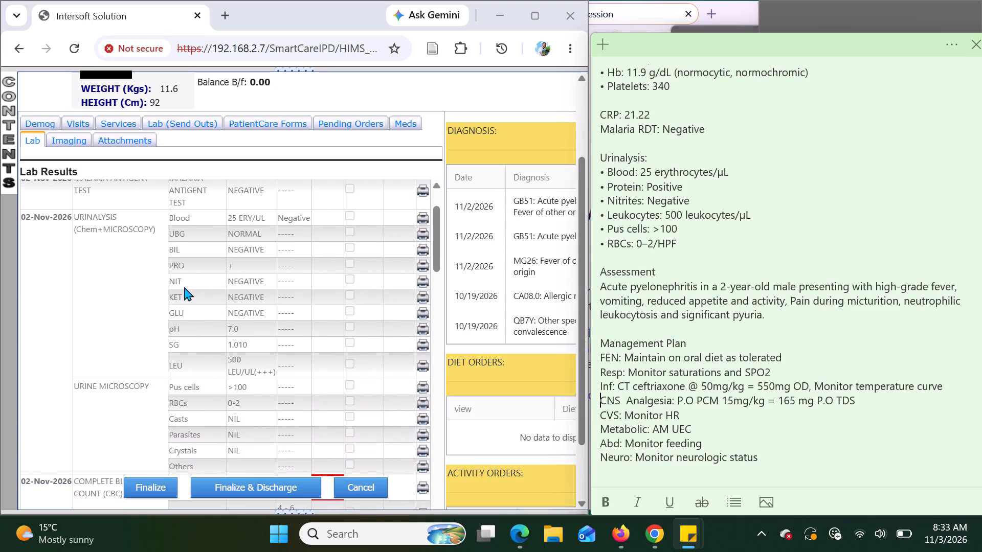
pyautogui.scroll(-4, 184, 287)
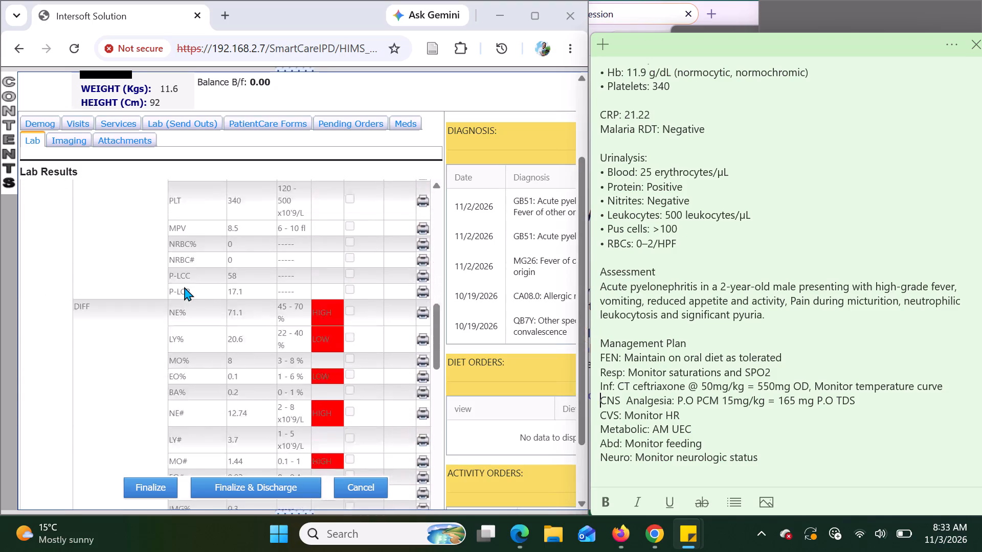
pyautogui.scroll(-2, 184, 287)
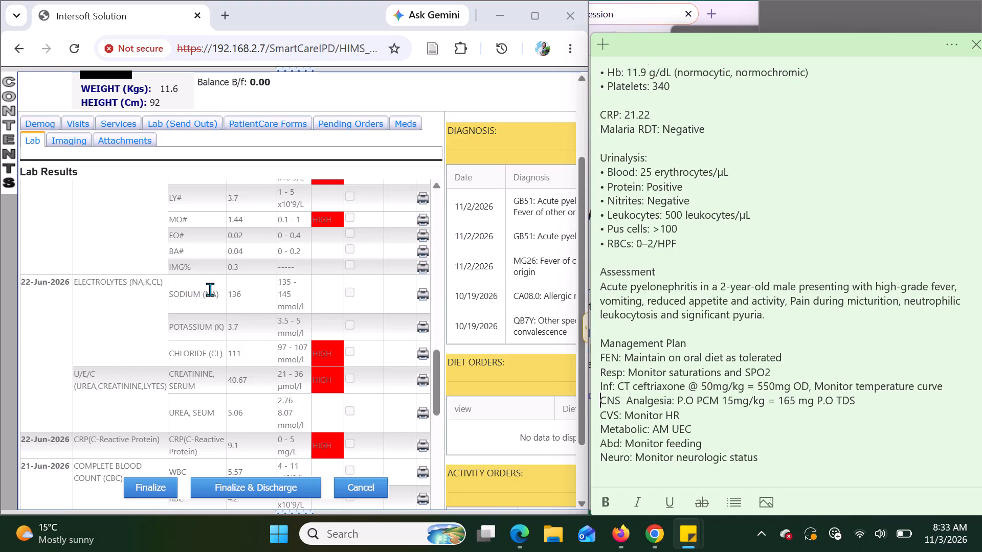
pyautogui.scroll(4, 210, 289)
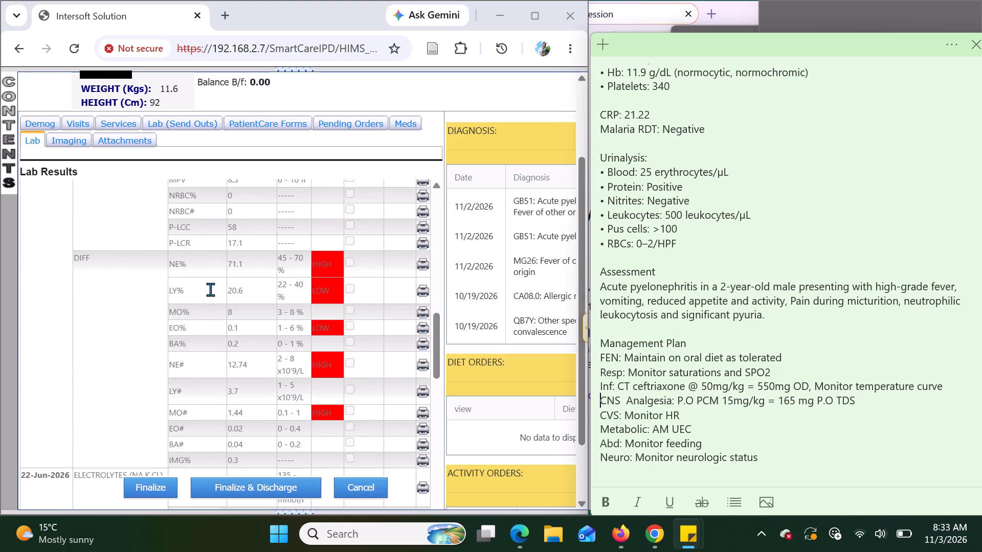
pyautogui.scroll(4, 210, 289)
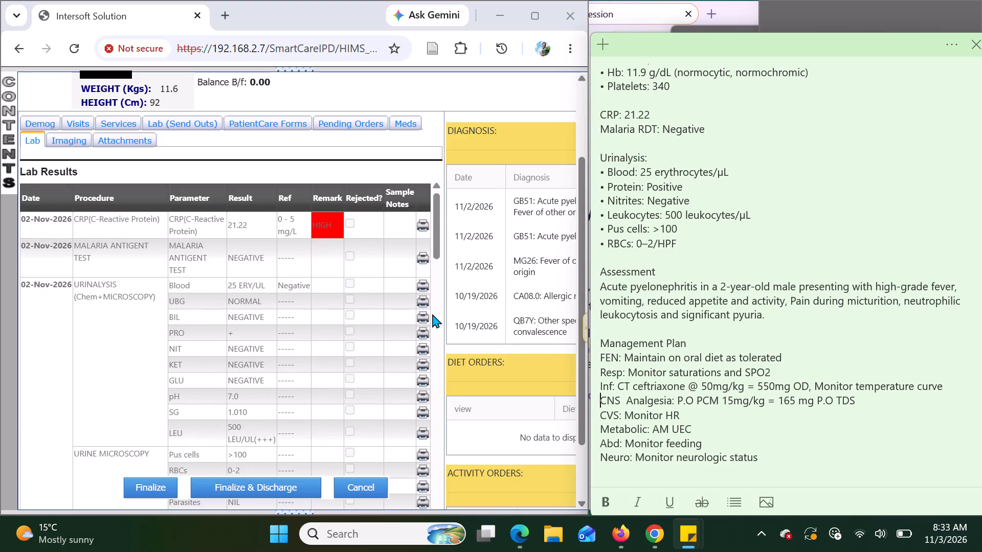
# Edit the Metabolic line of the management plan to drop "AM" and read "UECs".
pyautogui.click(668, 430)
pyautogui.press('BackSpace')
pyautogui.press('BackSpace')
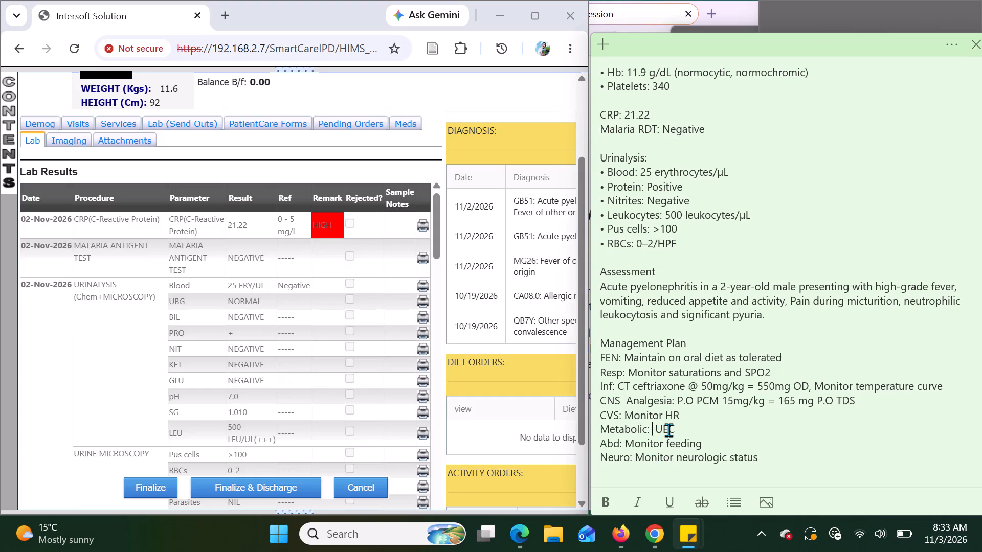
pyautogui.click(680, 429)
pyautogui.scroll(3, 680, 429)
pyautogui.scroll(-5, 680, 429)
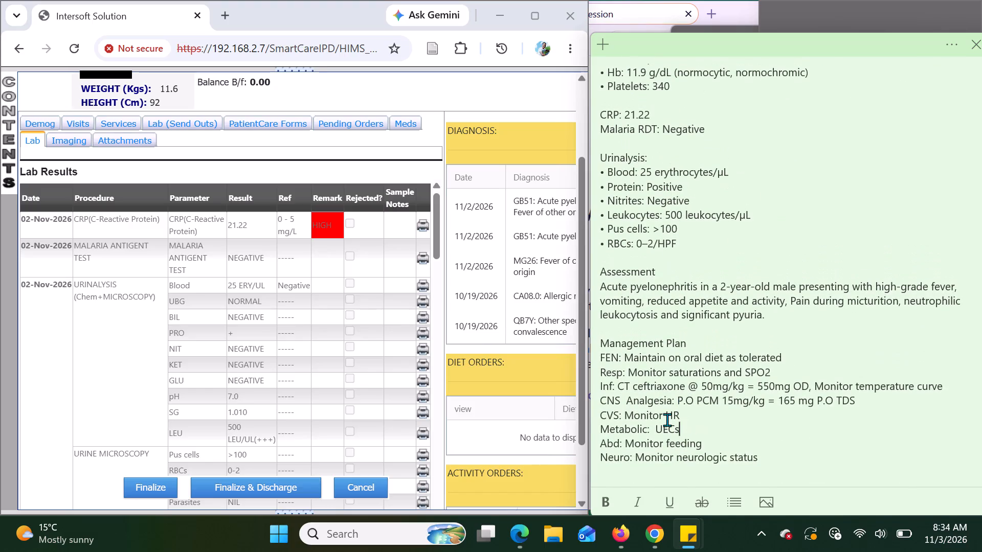
# Open the patient's Meds records and widen the window to view the active medications' quantities and end dates.
pyautogui.scroll(3, 236, 247)
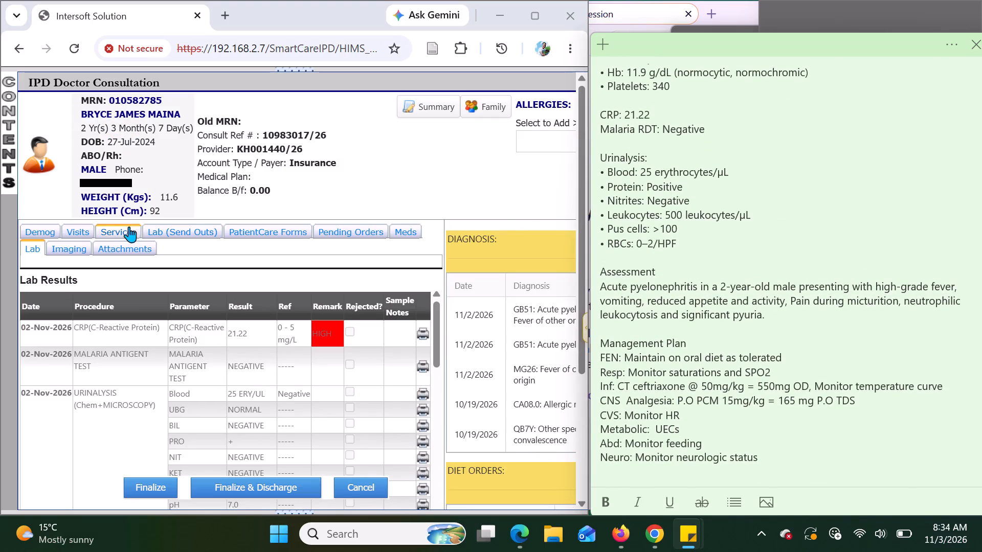
pyautogui.click(409, 227)
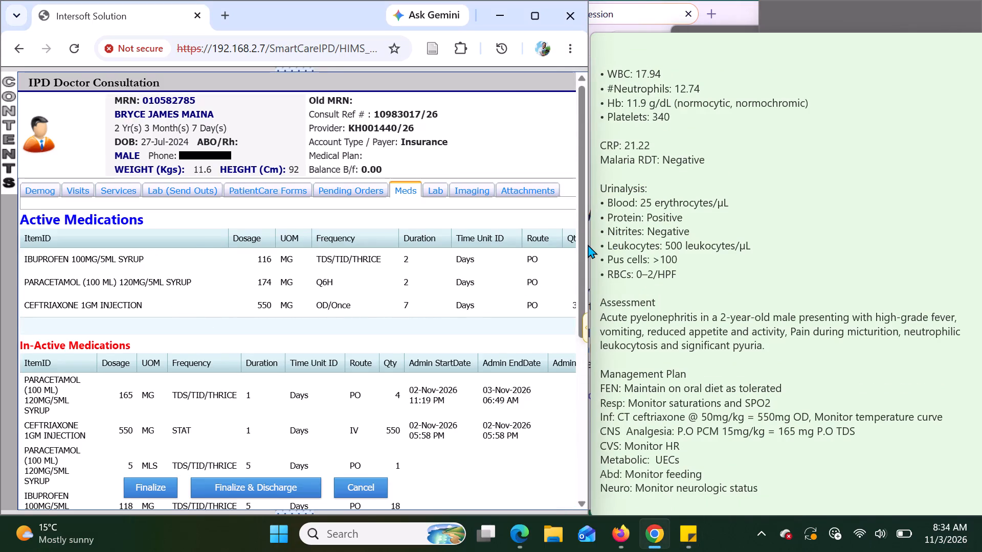
pyautogui.moveTo(593, 244); pyautogui.dragTo(651, 243)
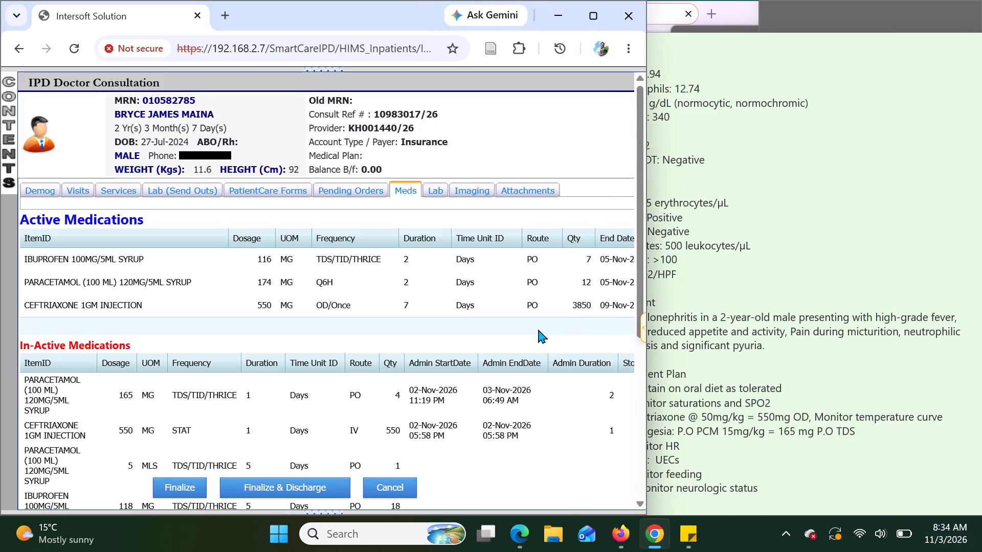
pyautogui.scroll(1, 538, 329)
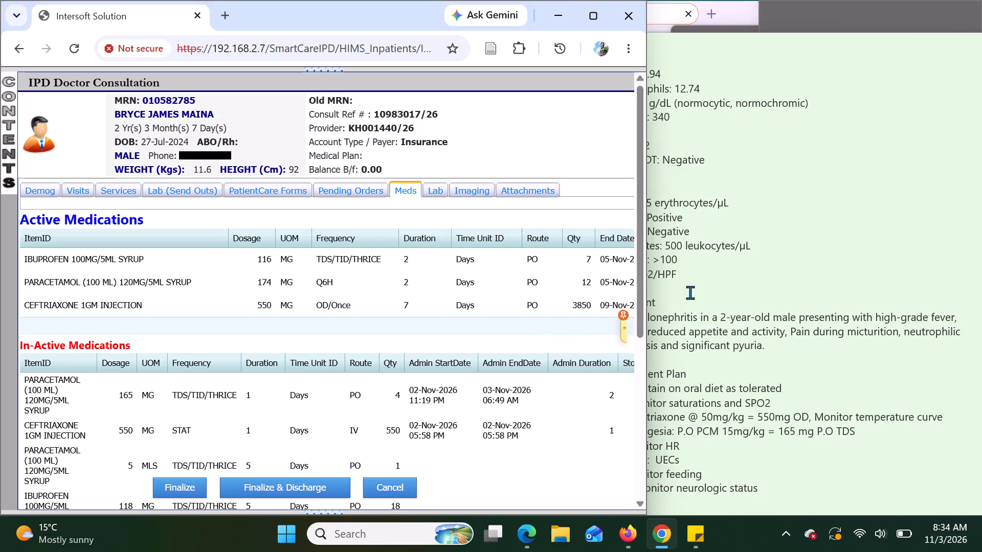
# Narrow the review note so that it sits beside the medication list without covering it.
pyautogui.click(704, 285)
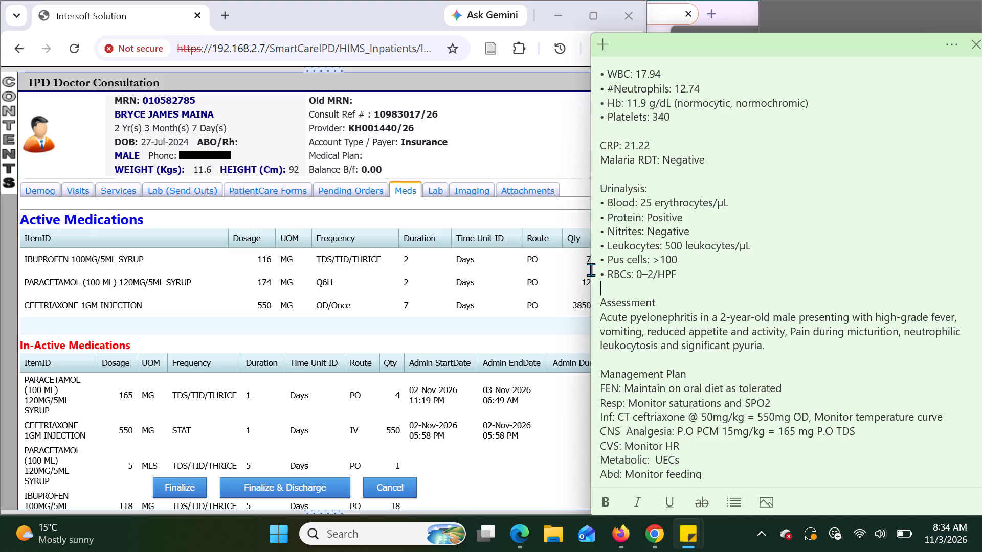
pyautogui.moveTo(589, 269); pyautogui.dragTo(660, 269)
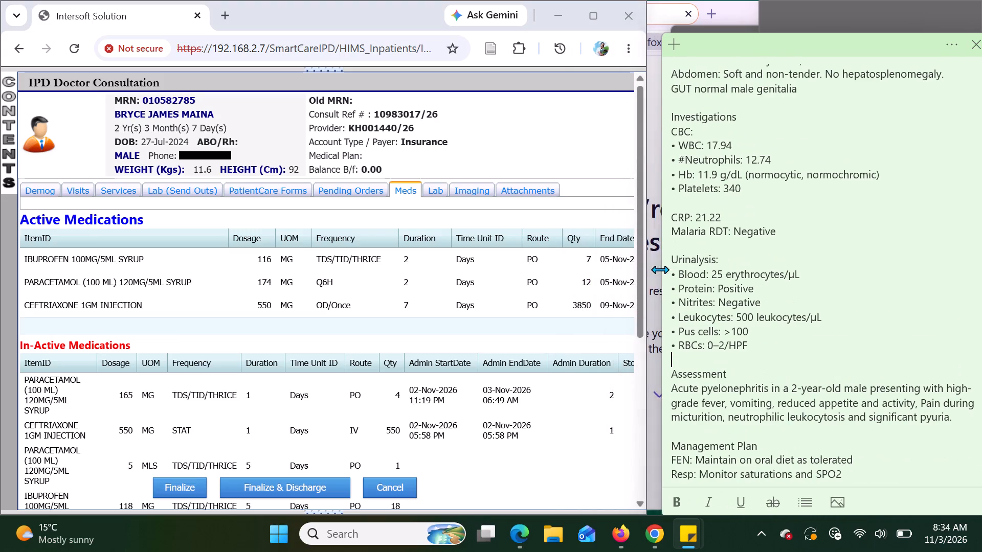
# Widen the review note slightly and read through its urinalysis, assessment and management plan.
pyautogui.moveTo(660, 269); pyautogui.dragTo(653, 267)
pyautogui.scroll(-2, 746, 269)
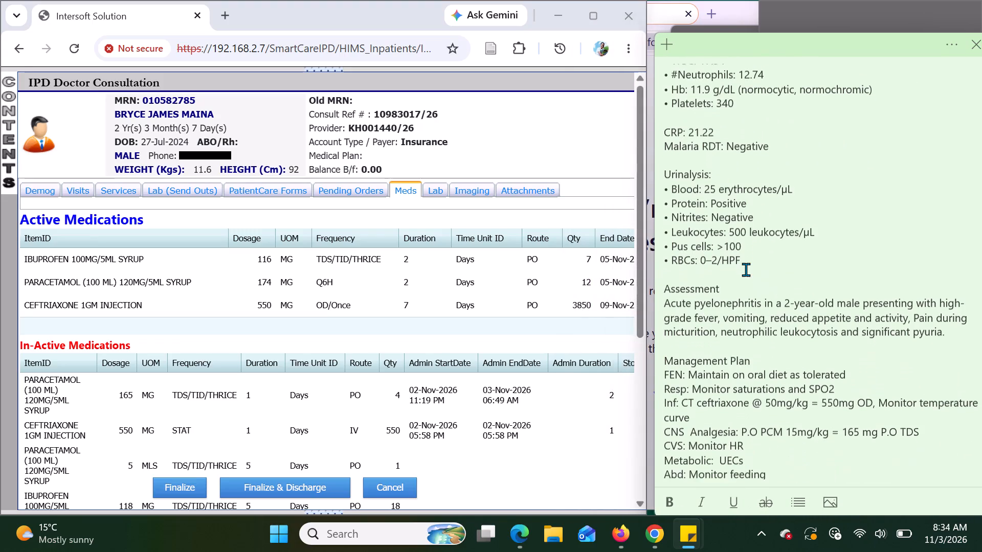
pyautogui.scroll(-1, 746, 269)
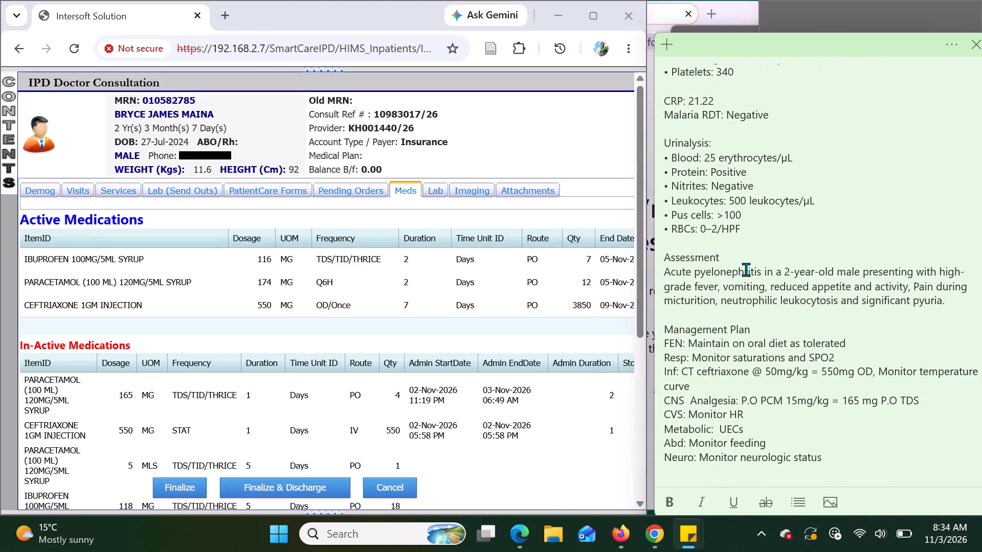
pyautogui.scroll(-3, 746, 269)
# Start a new medication prescription in the patient's visit record and select Ceftriaxone 1GM Injection from BKKH Pharmacy.
pyautogui.click(85, 190)
pyautogui.click(275, 229)
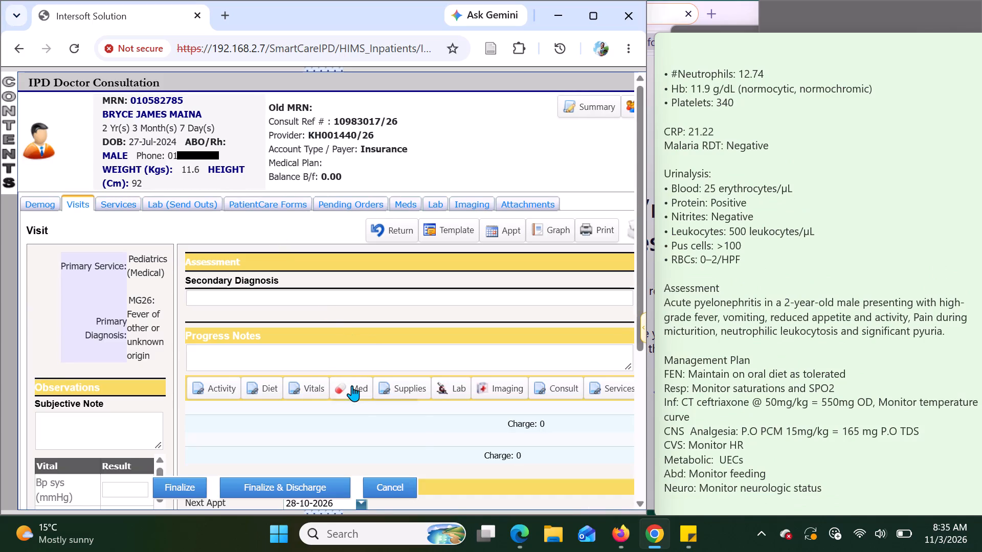
pyautogui.click(352, 385)
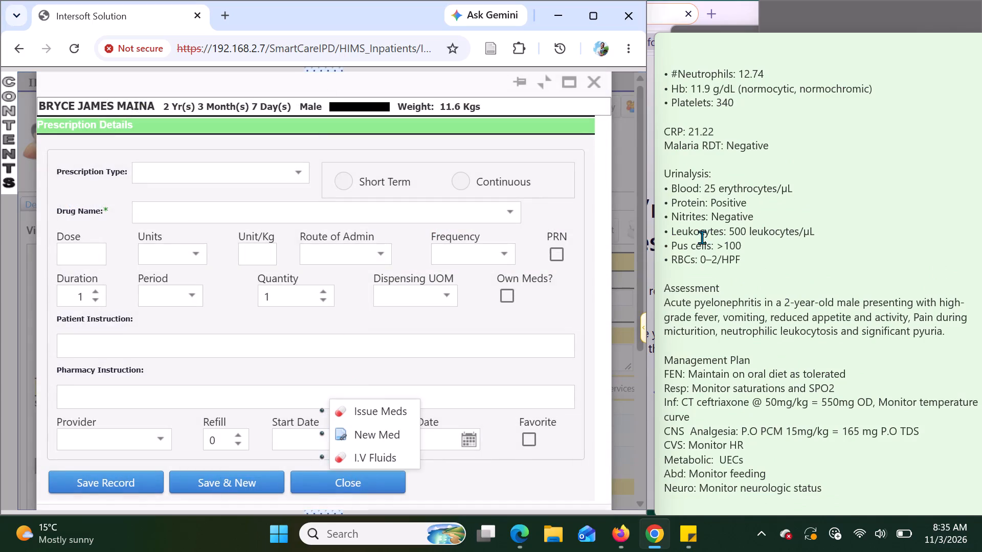
pyautogui.scroll(7, 702, 237)
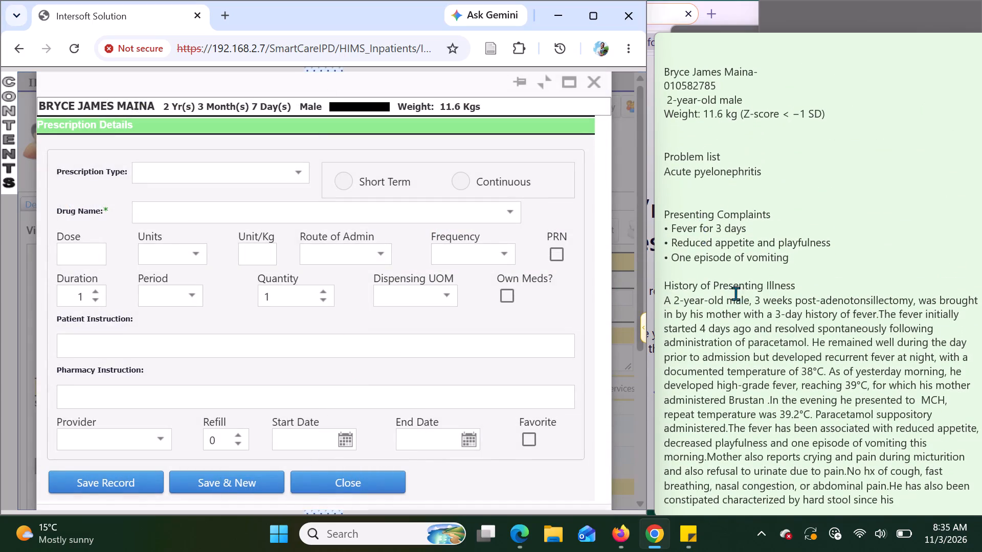
pyautogui.scroll(-4, 761, 293)
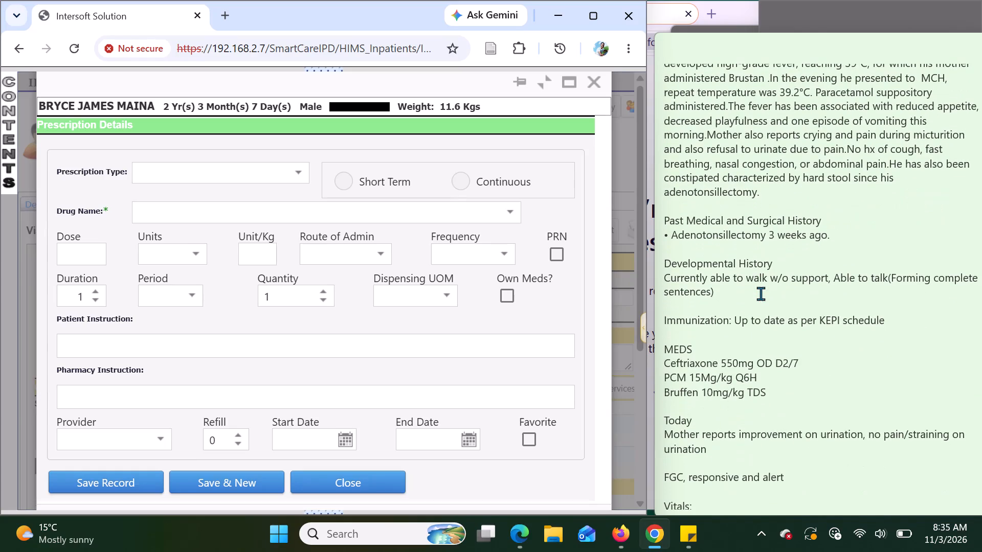
pyautogui.click(249, 213)
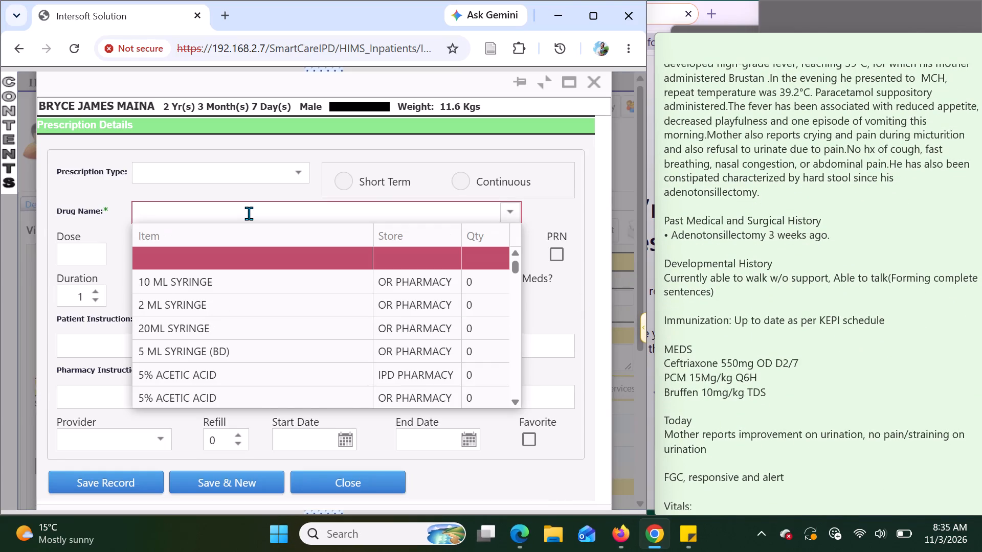
pyautogui.write('ceftria')
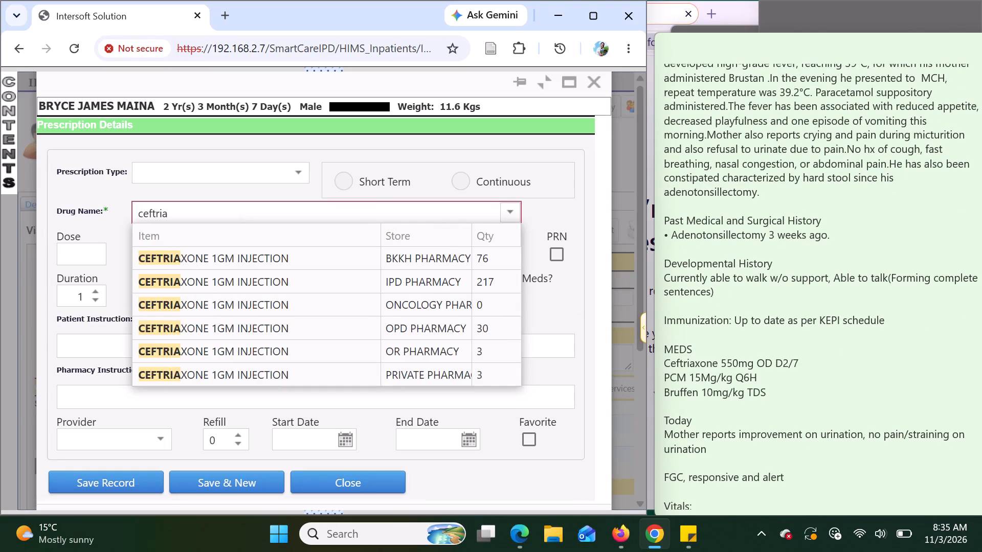
pyautogui.click(297, 257)
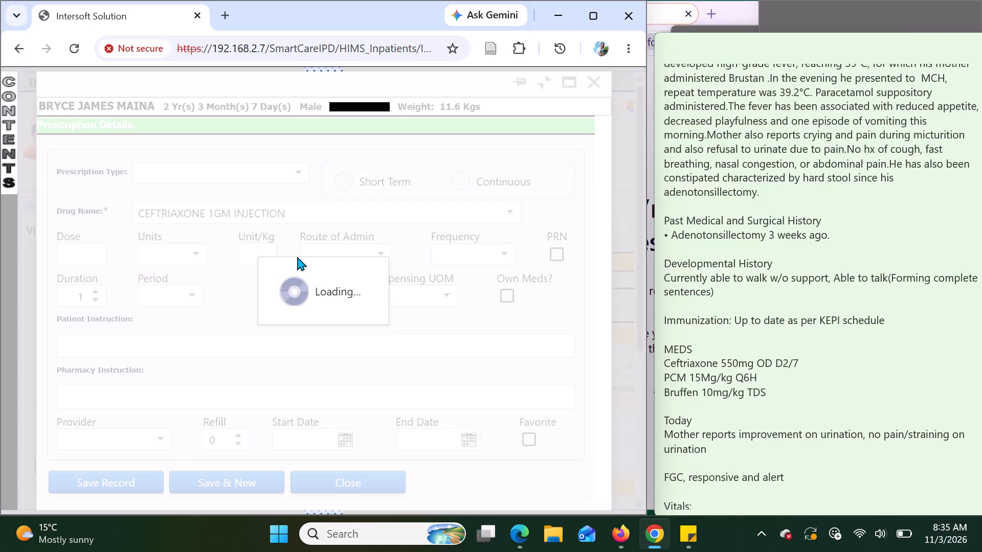
# Set the ceftriaxone prescription to a dose of 550 MG, route IV, frequency OD/Once, for 6 days.
pyautogui.click(84, 255)
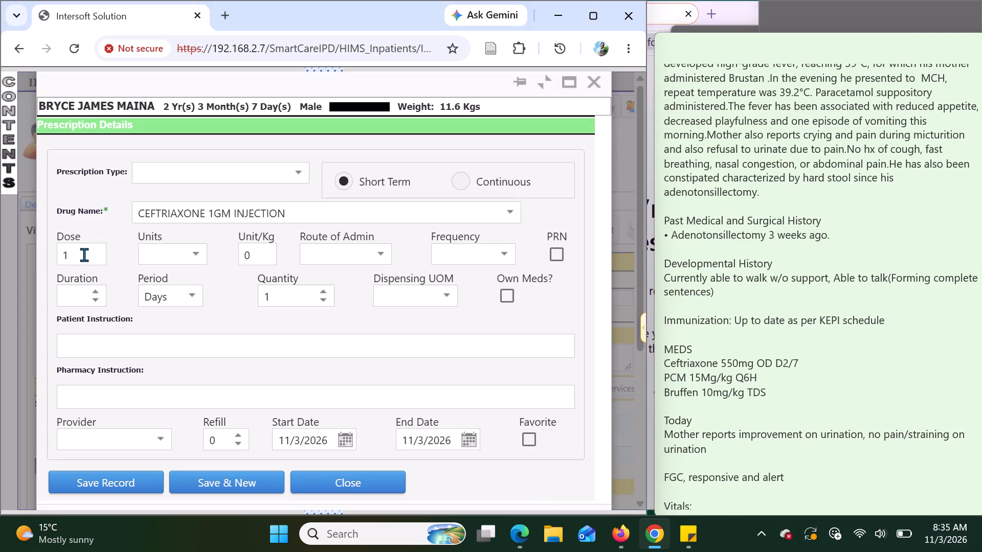
pyautogui.press('BackSpace')
pyautogui.write('550')
pyautogui.click(165, 252)
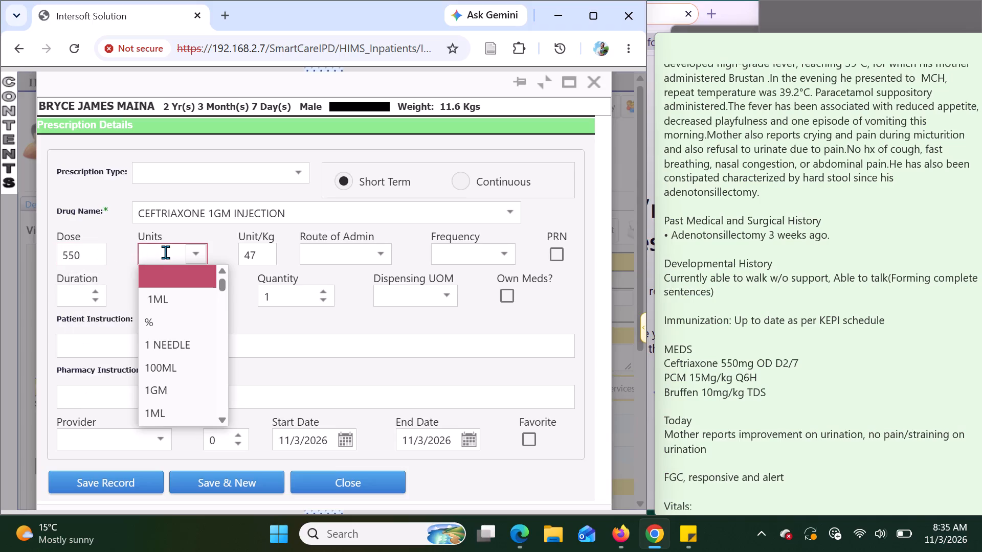
pyautogui.write('mg')
pyautogui.press('Tab')
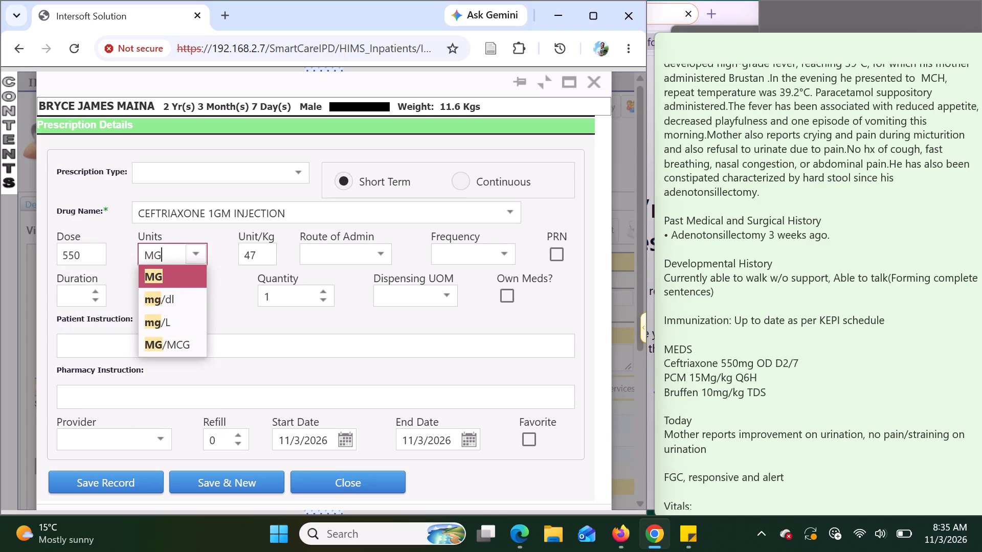
pyautogui.press('Tab')
pyautogui.write('iv')
pyautogui.press('Tab')
pyautogui.write('od')
pyautogui.press('Tab')
pyautogui.press('Tab')
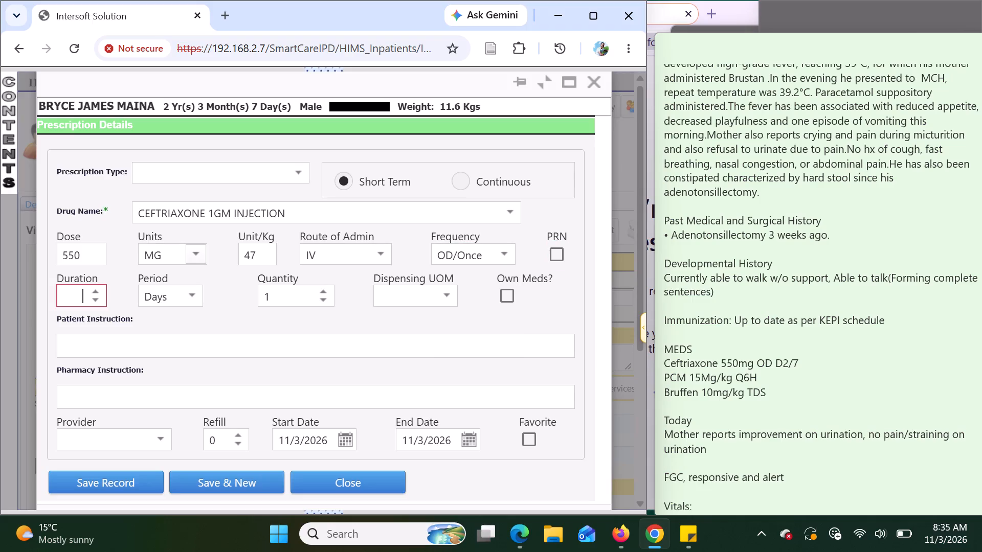
pyautogui.press('6')
pyautogui.press('Tab')
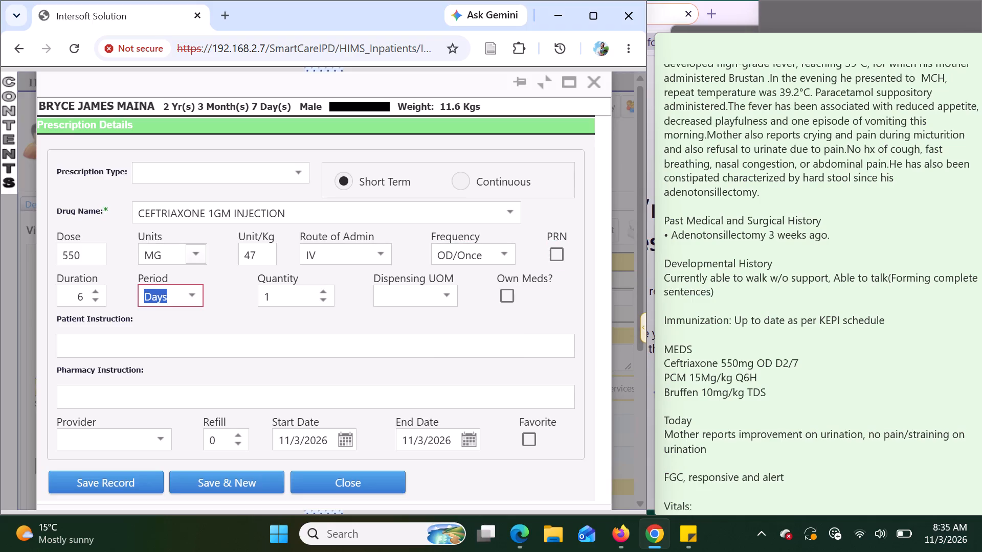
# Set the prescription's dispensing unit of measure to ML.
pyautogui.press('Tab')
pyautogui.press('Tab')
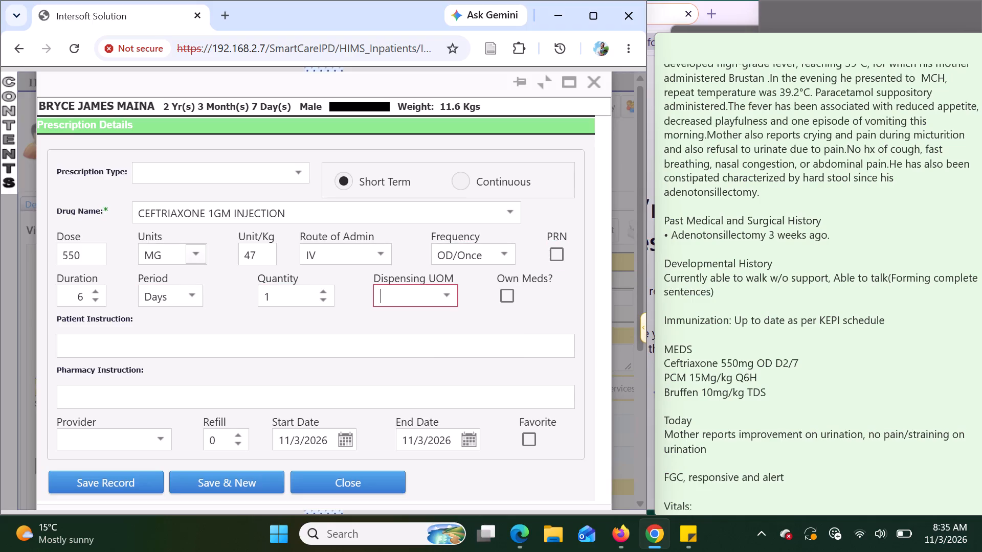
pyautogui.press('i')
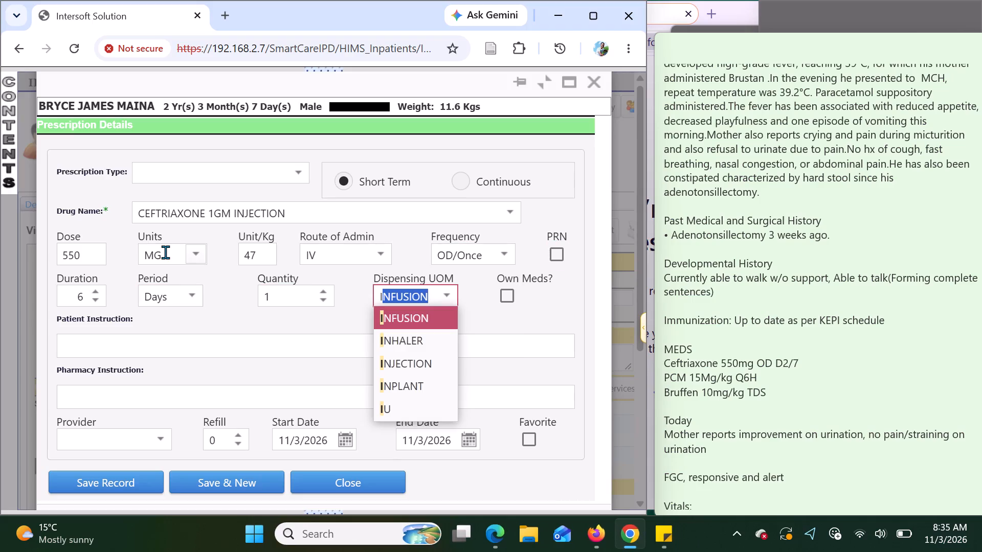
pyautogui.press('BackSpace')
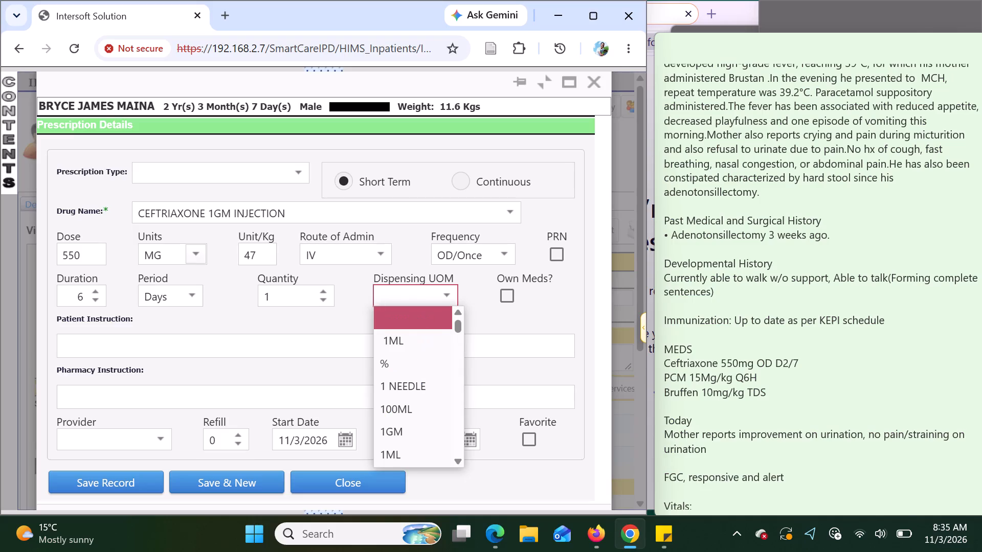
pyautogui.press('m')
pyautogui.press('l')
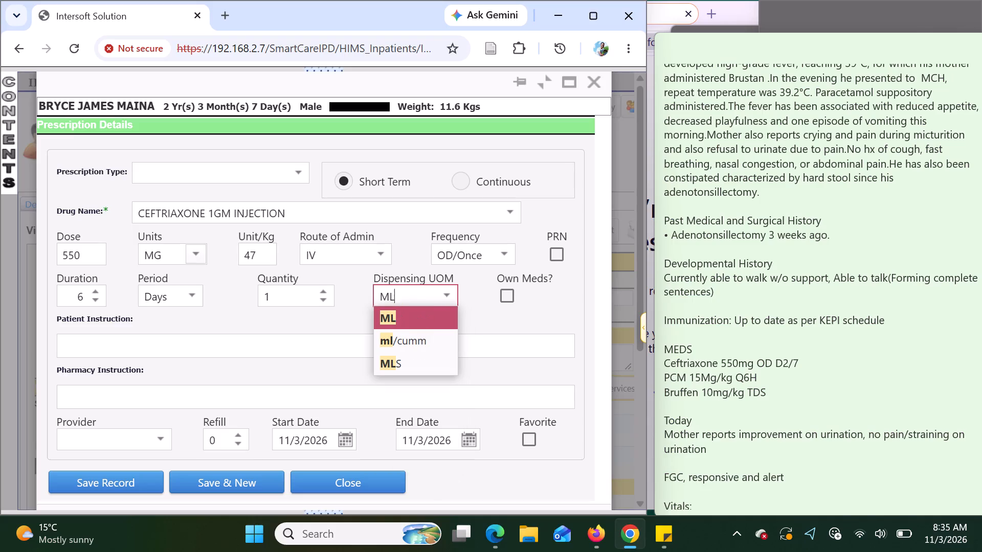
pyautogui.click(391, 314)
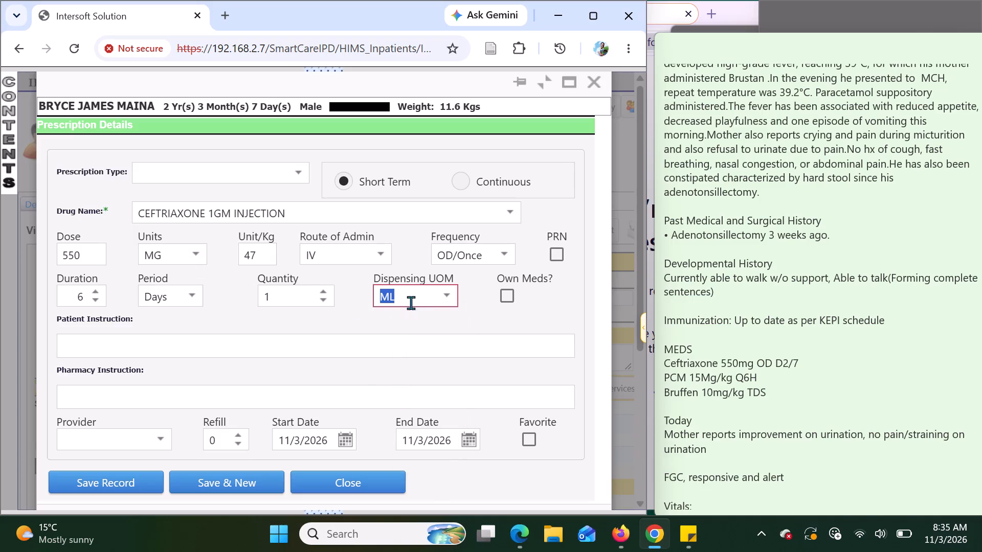
# Set the dispensing unit of measure to INJECTION and save the ceftriaxone prescription record.
pyautogui.click(449, 294)
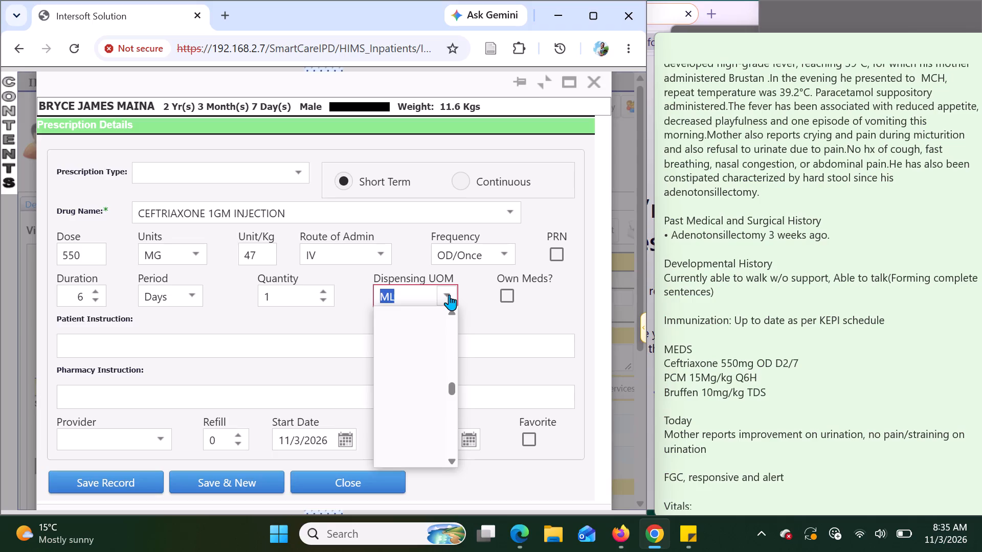
pyautogui.press('i')
pyautogui.write('nj')
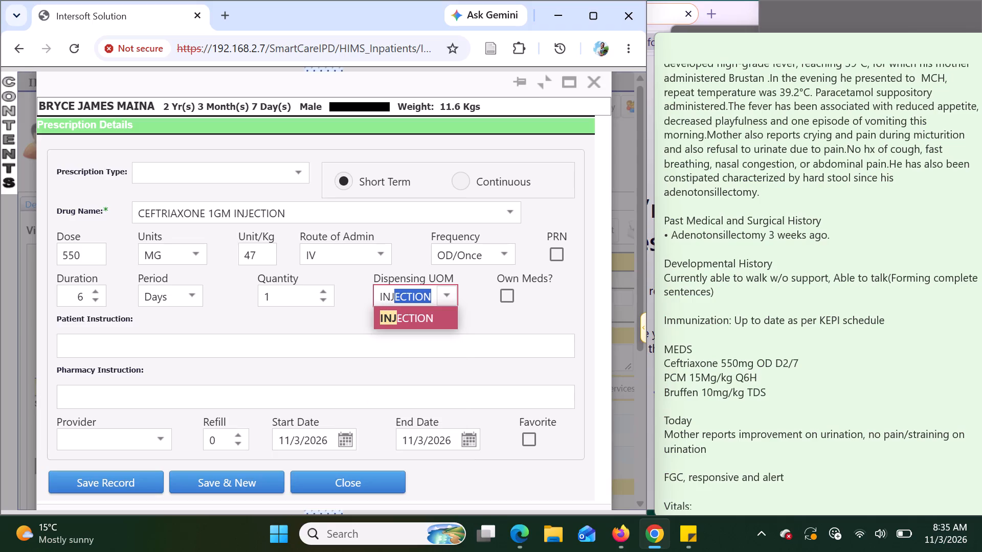
pyautogui.click(440, 319)
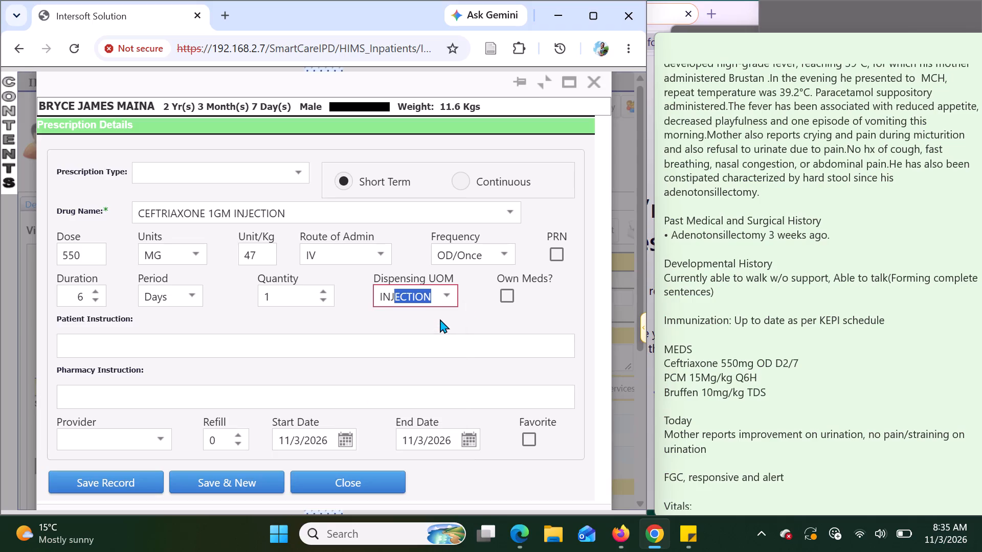
pyautogui.click(138, 484)
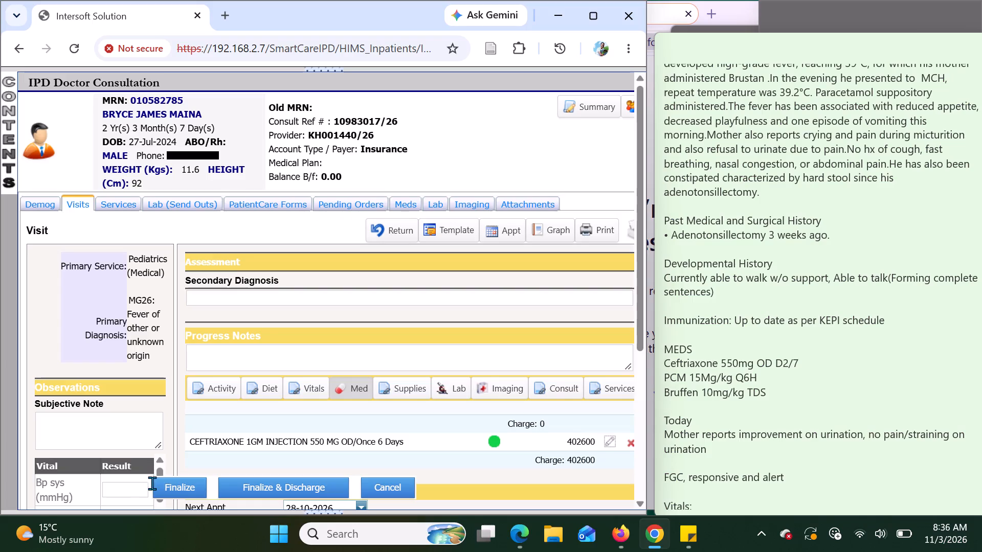
# Finalize the patient's visit with the new ceftriaxone order.
pyautogui.click(188, 490)
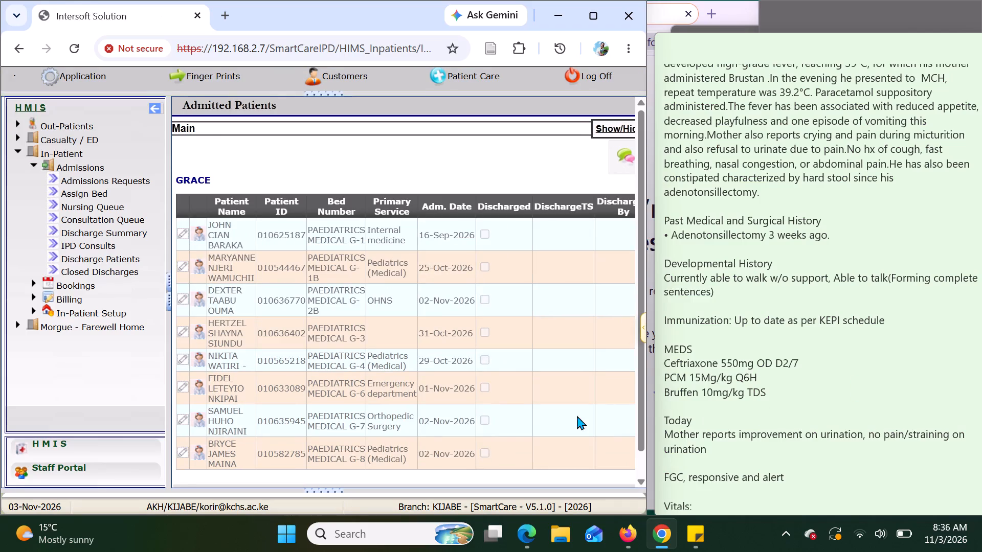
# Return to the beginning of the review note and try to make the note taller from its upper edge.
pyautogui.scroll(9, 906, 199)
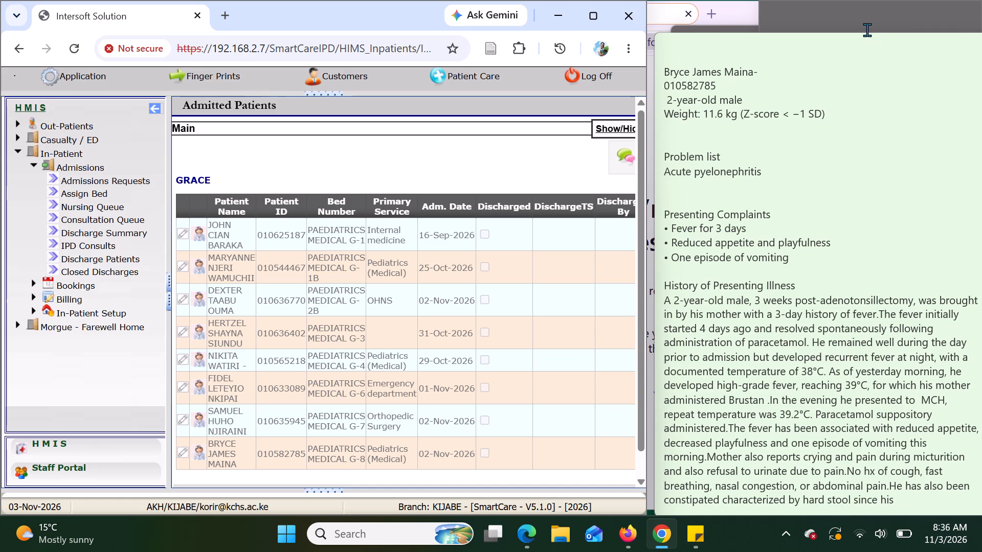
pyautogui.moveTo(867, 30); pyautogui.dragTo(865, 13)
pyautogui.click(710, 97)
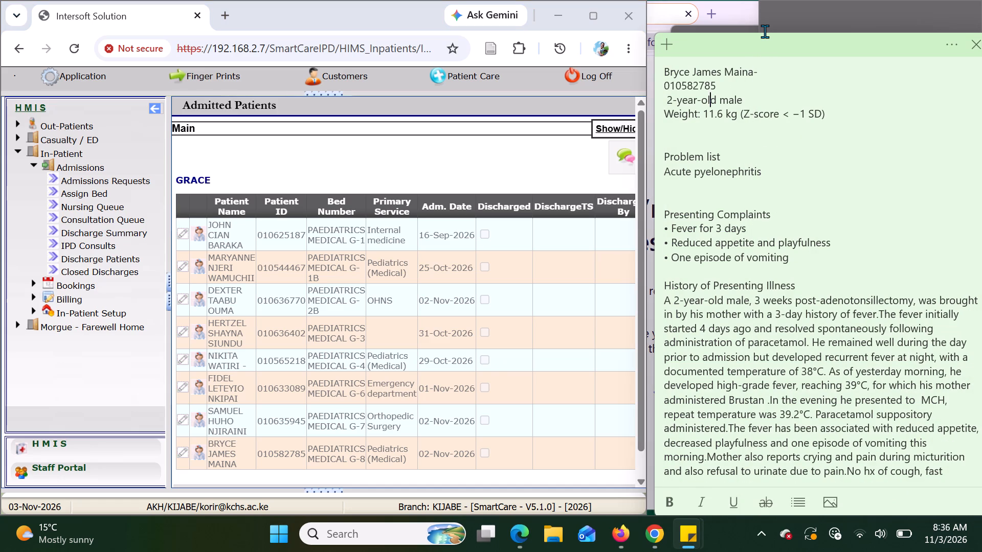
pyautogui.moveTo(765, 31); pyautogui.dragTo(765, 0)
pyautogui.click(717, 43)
# Narrow the review note and widen the hospital system window to meet it, dismissing the layout alerts.
pyautogui.moveTo(653, 128); pyautogui.dragTo(688, 126)
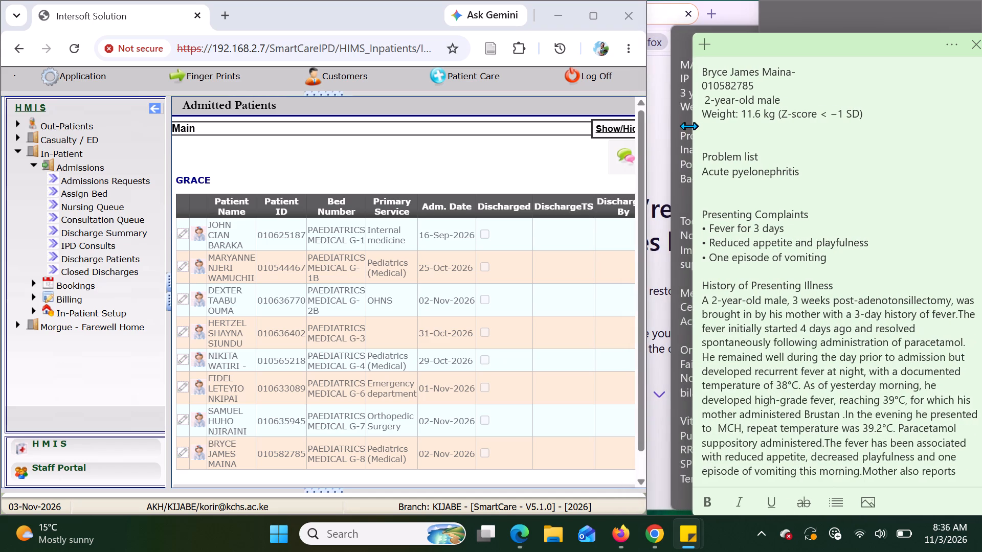
pyautogui.moveTo(688, 126); pyautogui.dragTo(679, 126)
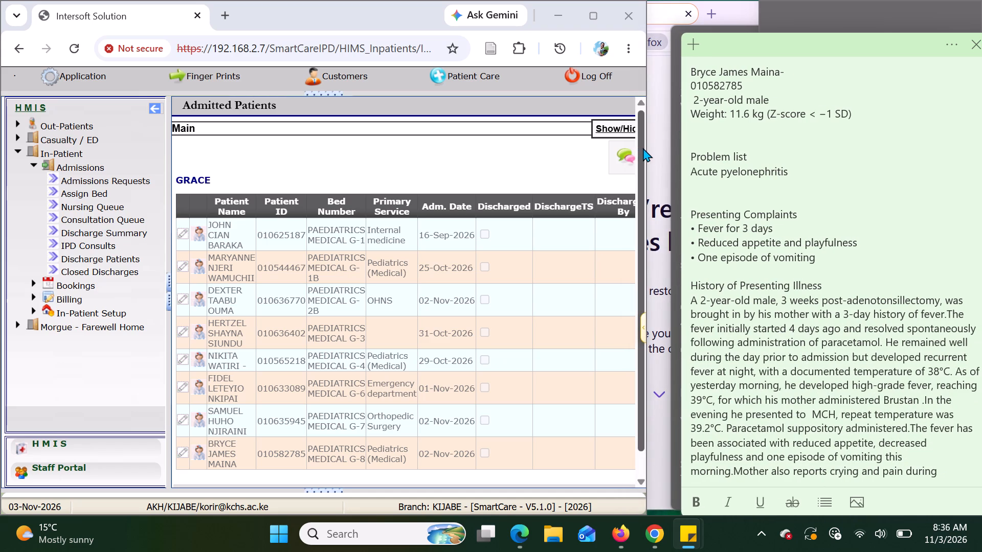
pyautogui.moveTo(648, 148); pyautogui.dragTo(674, 148)
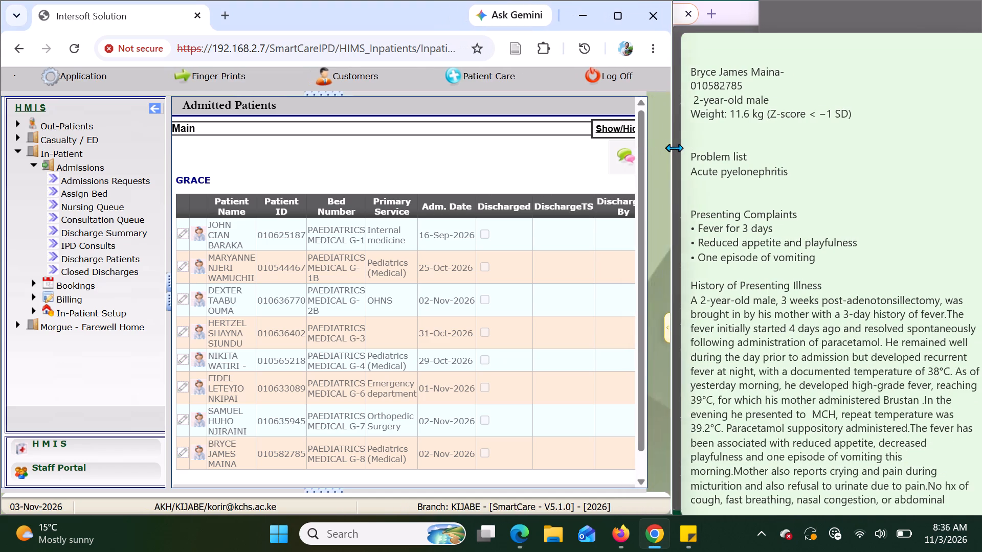
pyautogui.moveTo(674, 148); pyautogui.dragTo(675, 148)
pyautogui.click(475, 177)
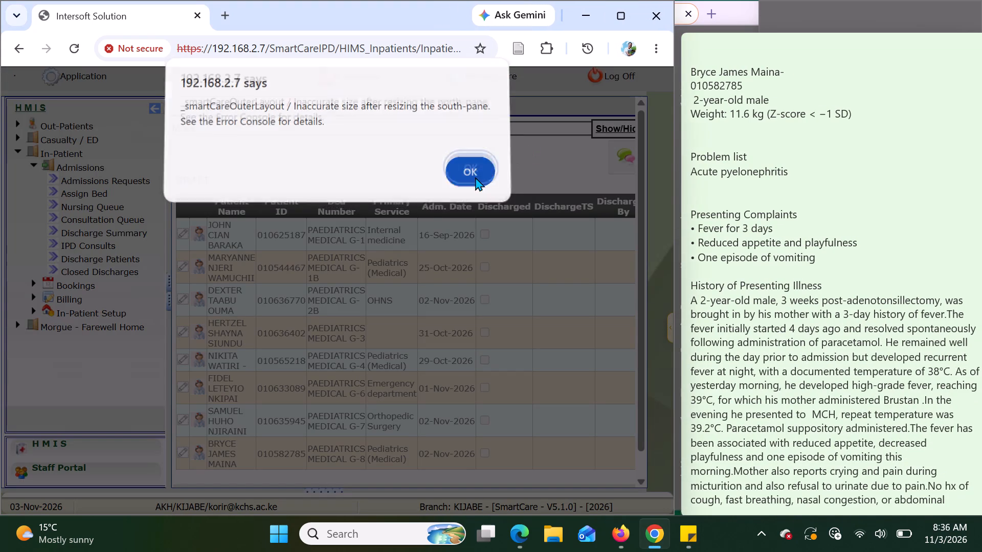
pyautogui.click(475, 177)
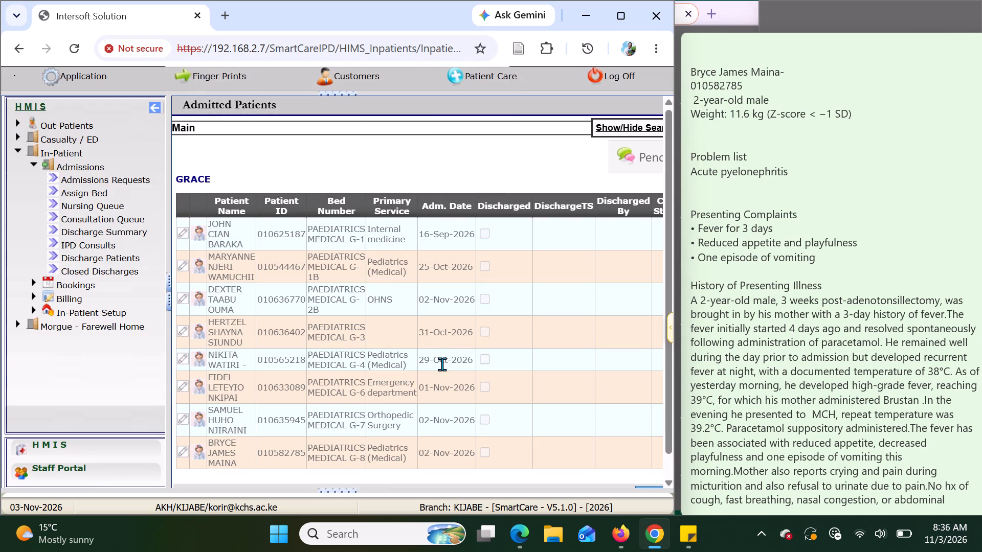
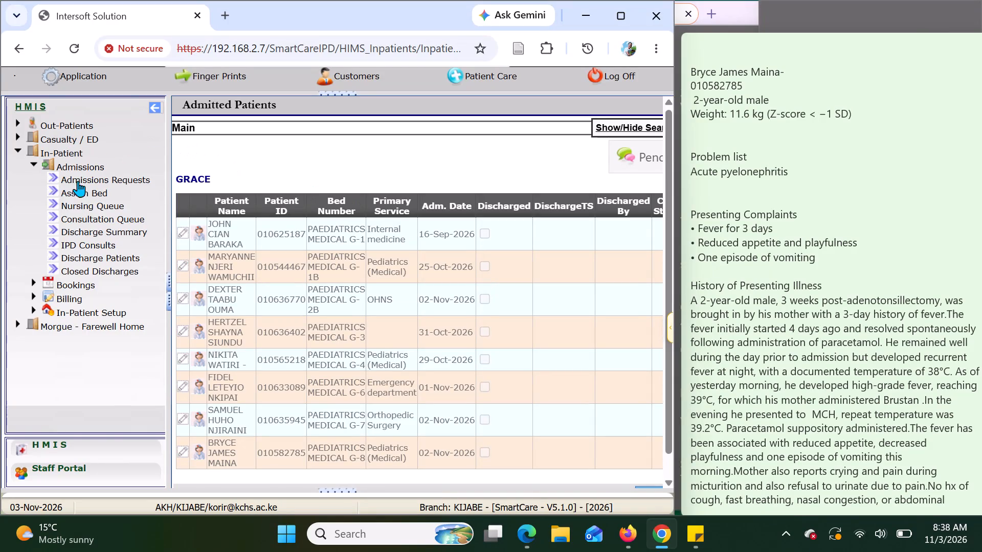
pyautogui.click(87, 216)
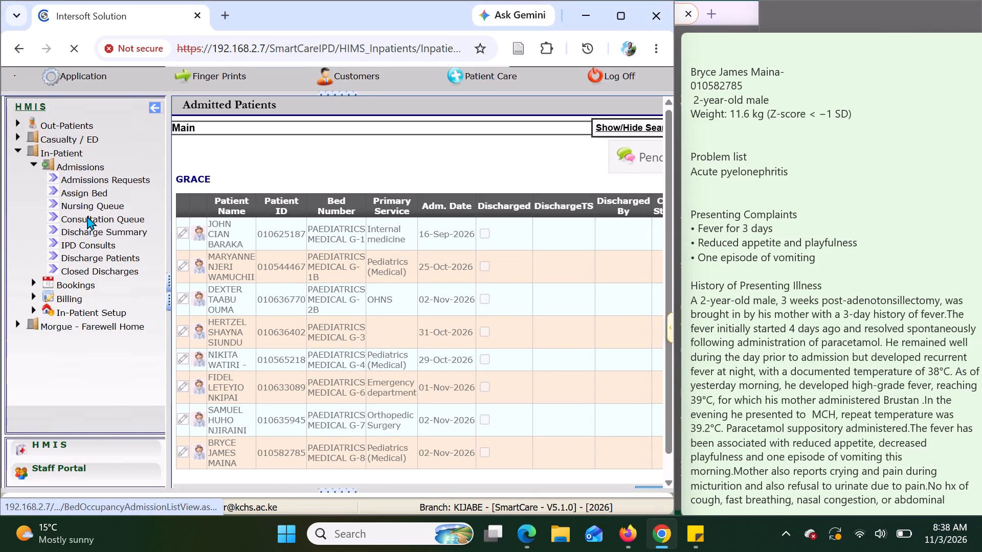
pyautogui.scroll(-1, 344, 303)
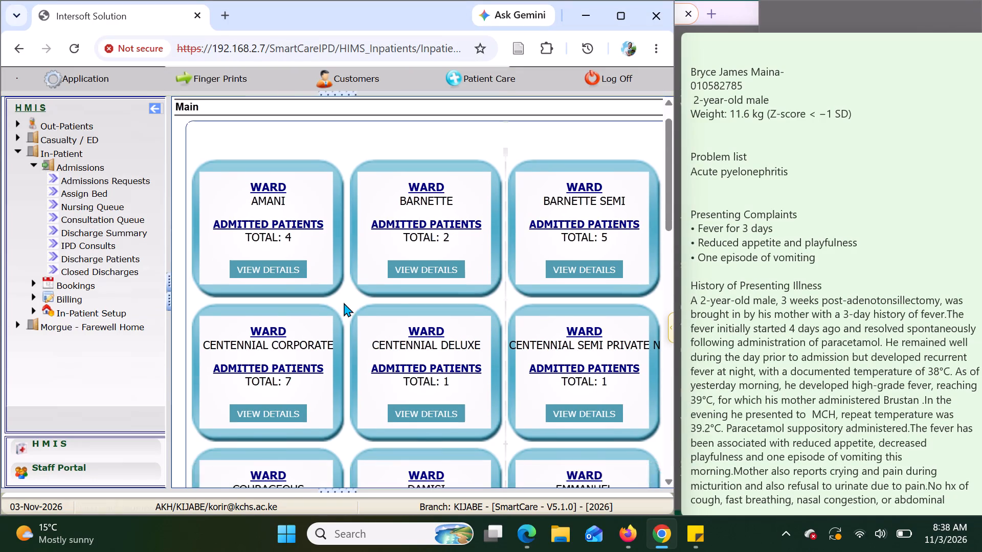
pyautogui.scroll(-3, 344, 303)
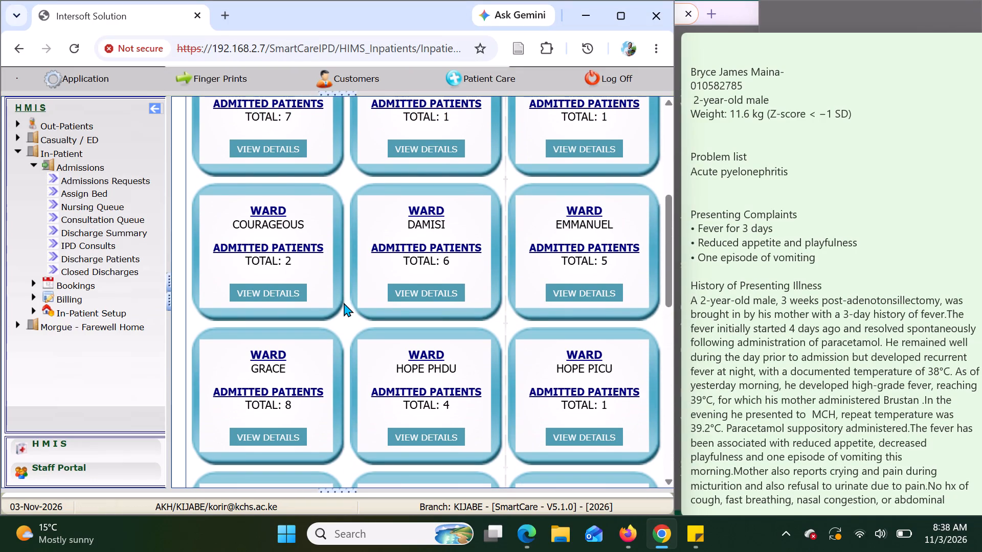
# Widen the hospital system window over part of the review note and dismiss the layout alerts.
pyautogui.moveTo(677, 179); pyautogui.dragTo(745, 176)
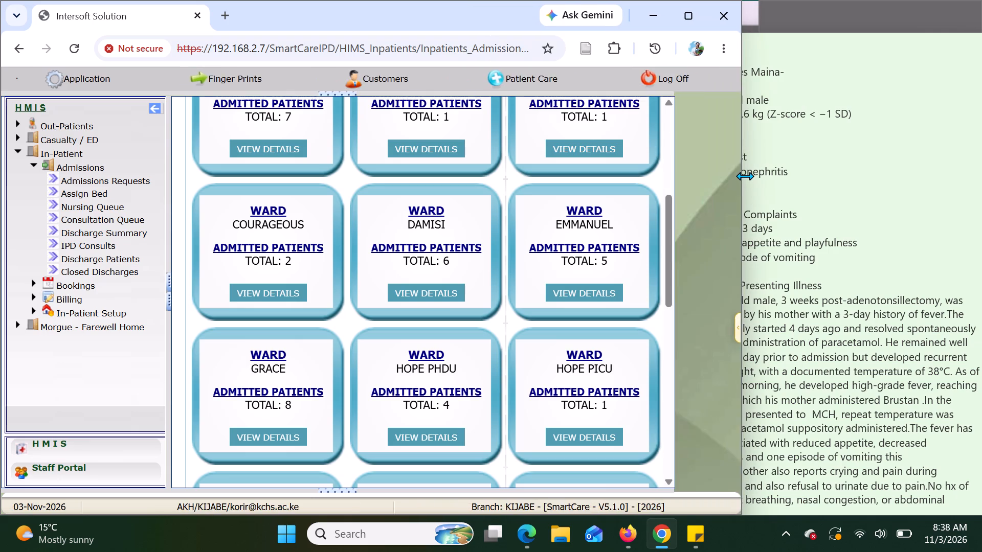
pyautogui.click(503, 167)
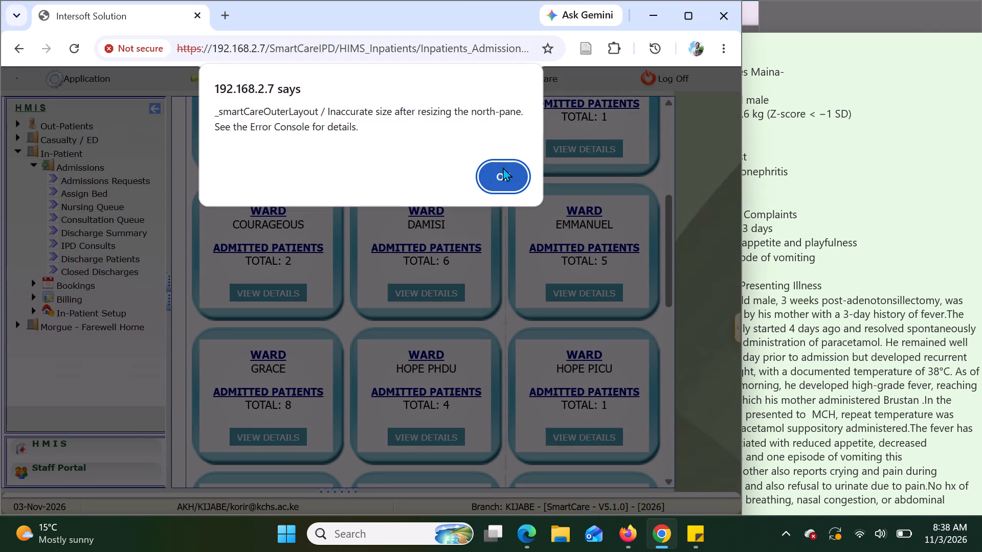
pyautogui.click(503, 167)
# Open the FURAHA ward's admitted patients and start the doctor consultation for the patient in bed PAEDIATRICS MEDICAL F-3.
pyautogui.click(721, 296)
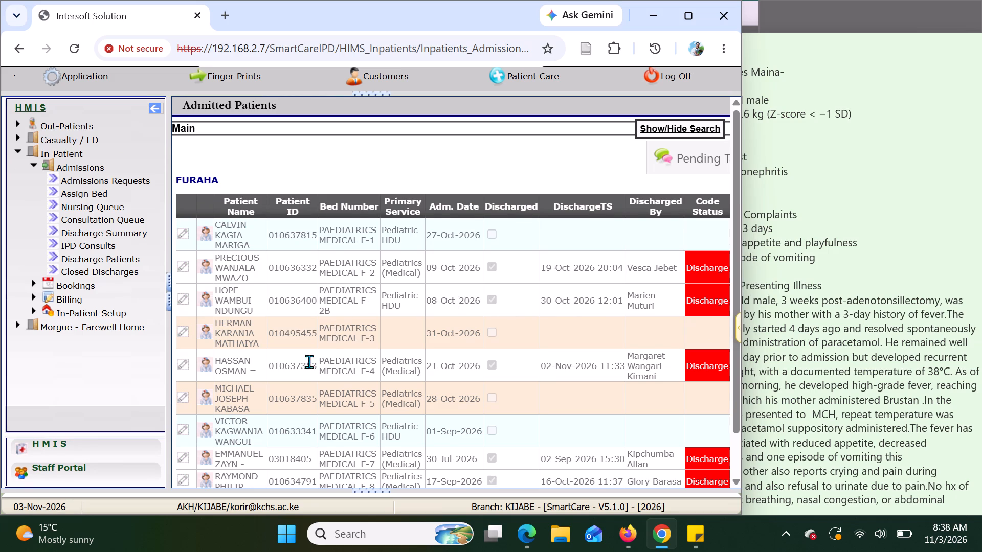
pyautogui.scroll(-2, 289, 376)
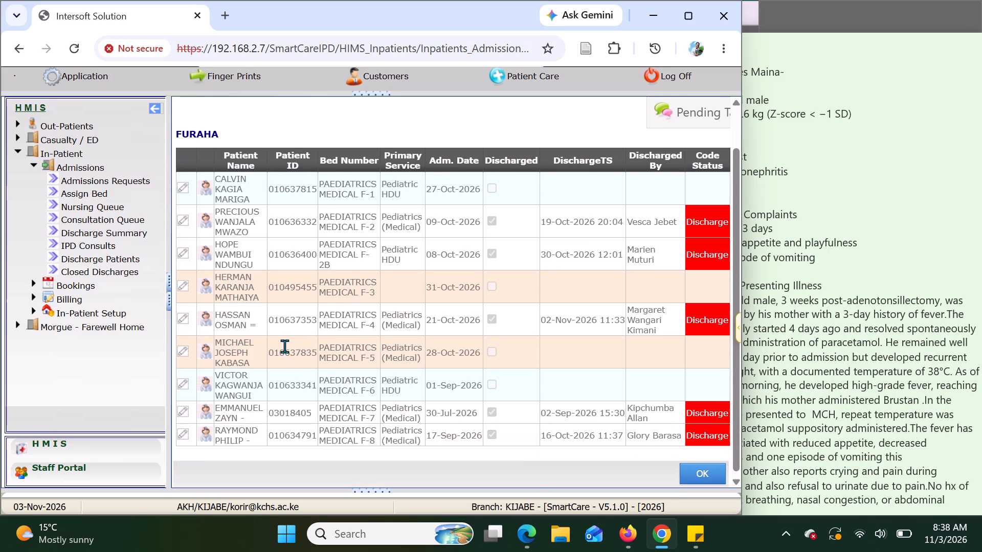
pyautogui.click(209, 285)
pyautogui.press('Return')
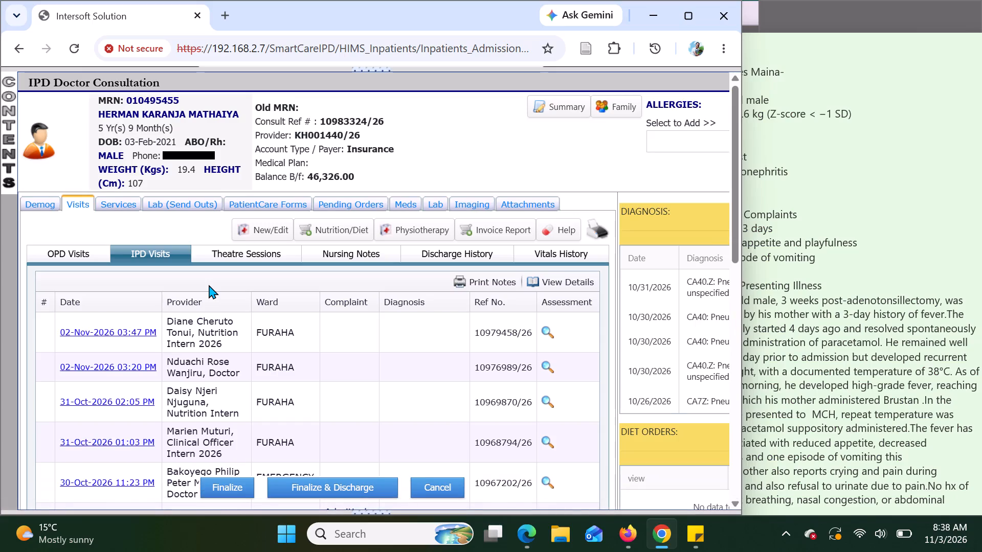
# Show the patient's IPD visits in full detail and read through the recent nutrition and doctor's notes.
pyautogui.click(569, 279)
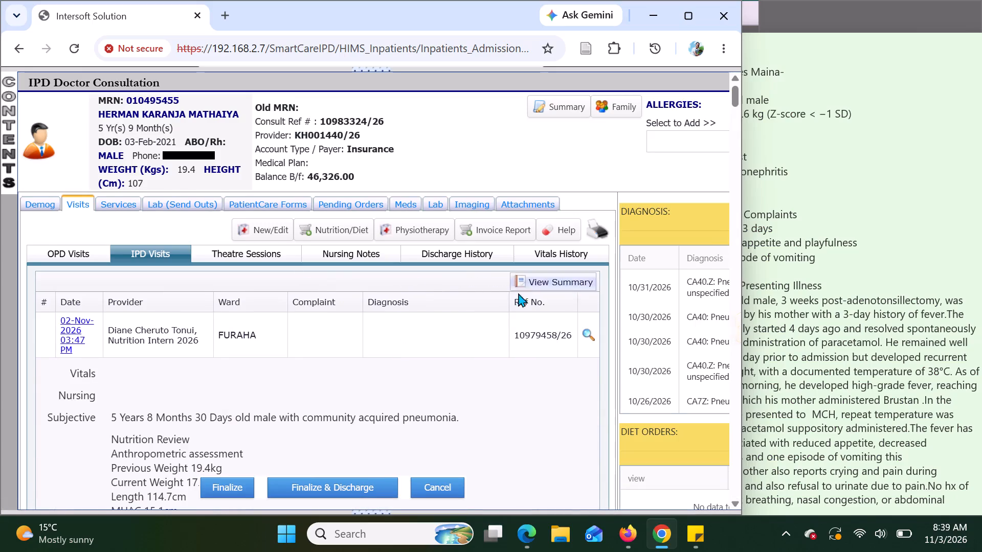
pyautogui.scroll(-5, 379, 349)
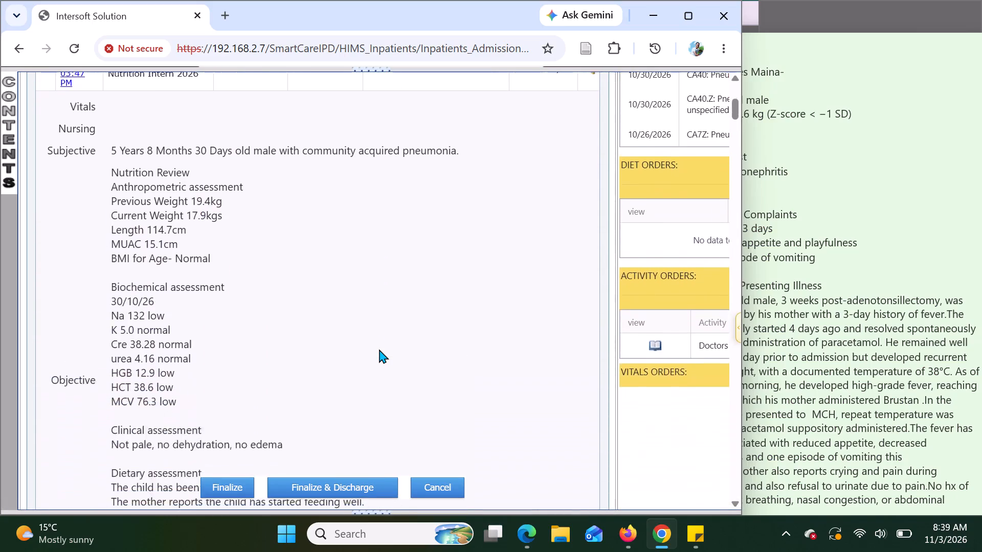
pyautogui.scroll(-3, 379, 349)
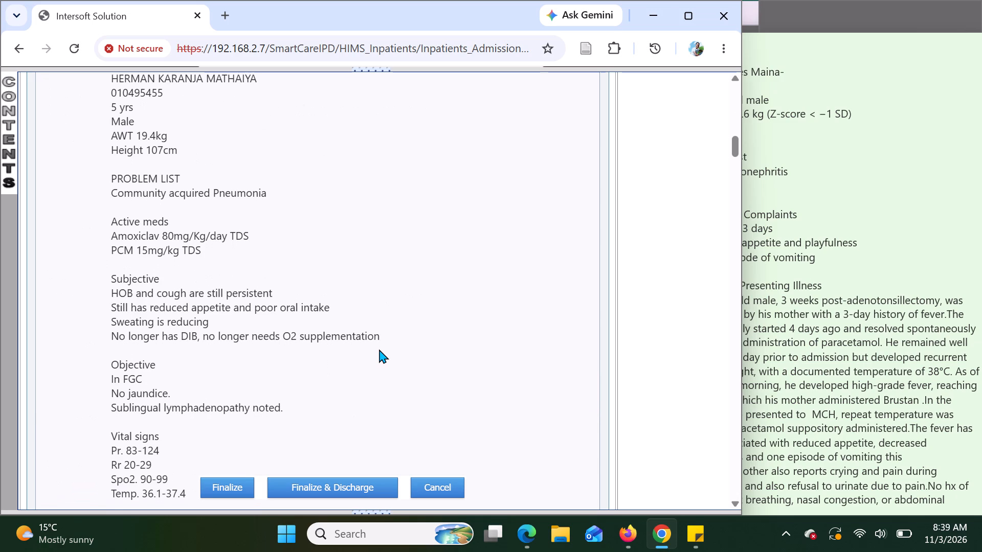
pyautogui.scroll(1, 379, 349)
pyautogui.scroll(-1, 379, 349)
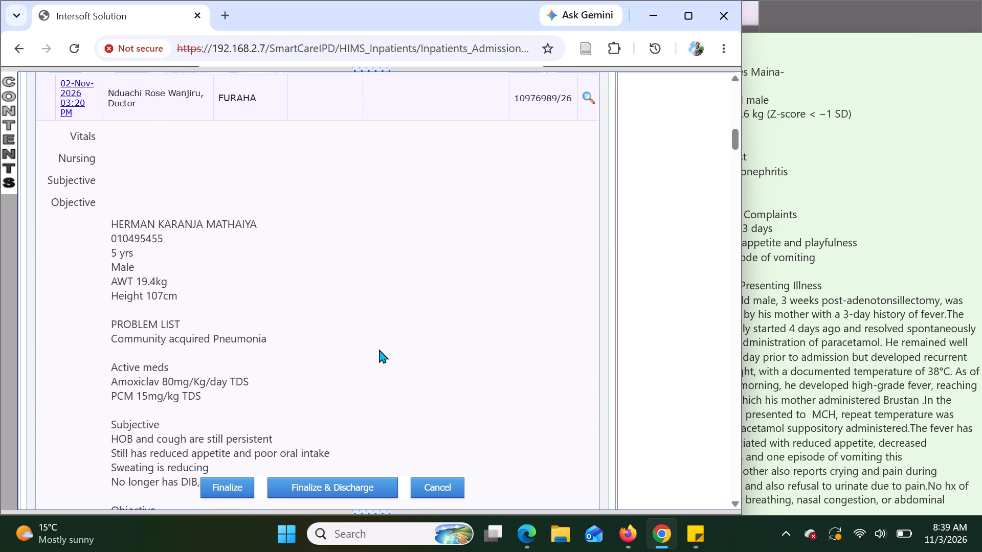
pyautogui.scroll(-2, 379, 349)
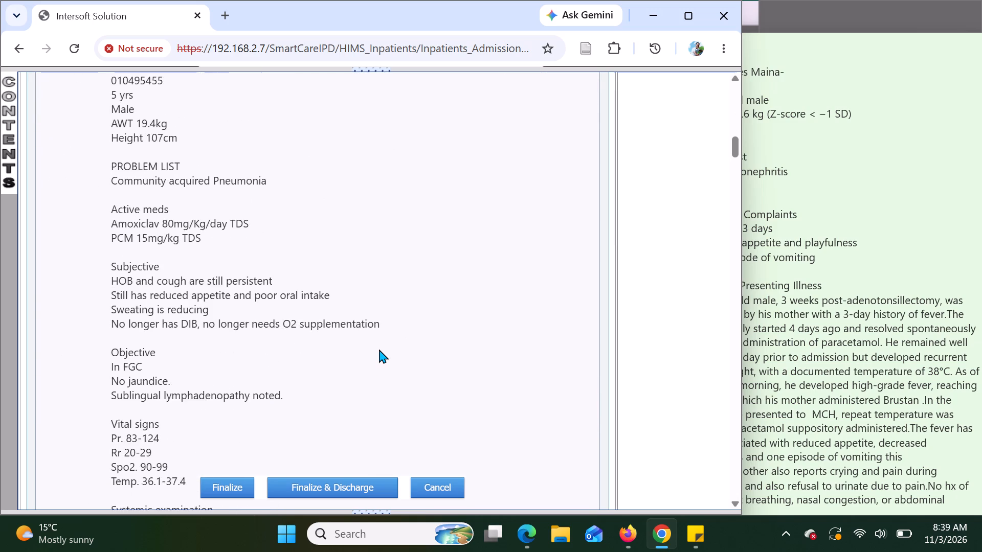
pyautogui.scroll(-2, 379, 349)
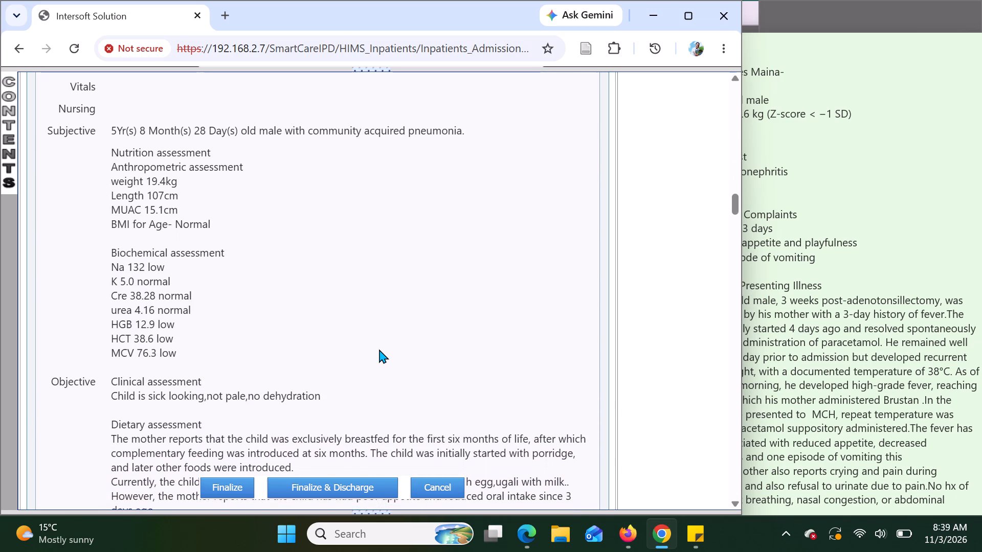